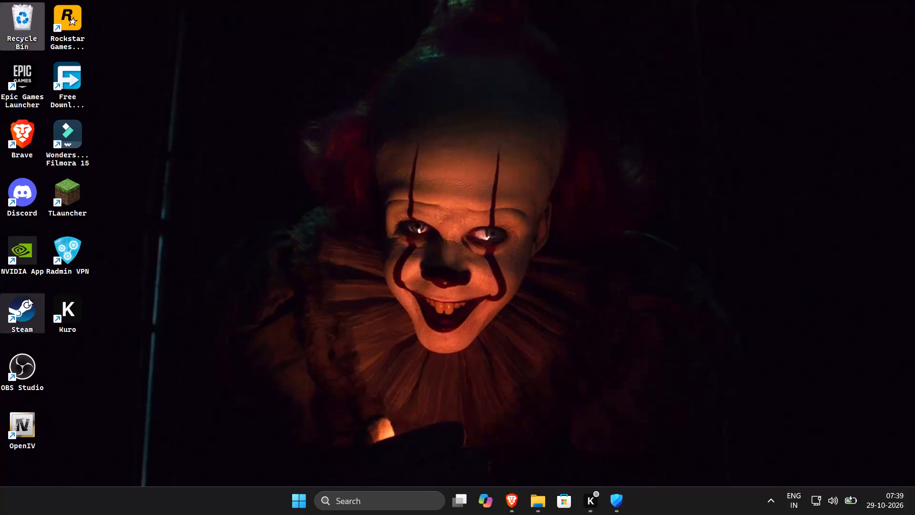
Launch Wondershare Filmora 15 from its desktop shortcut.
double_click(64, 134)
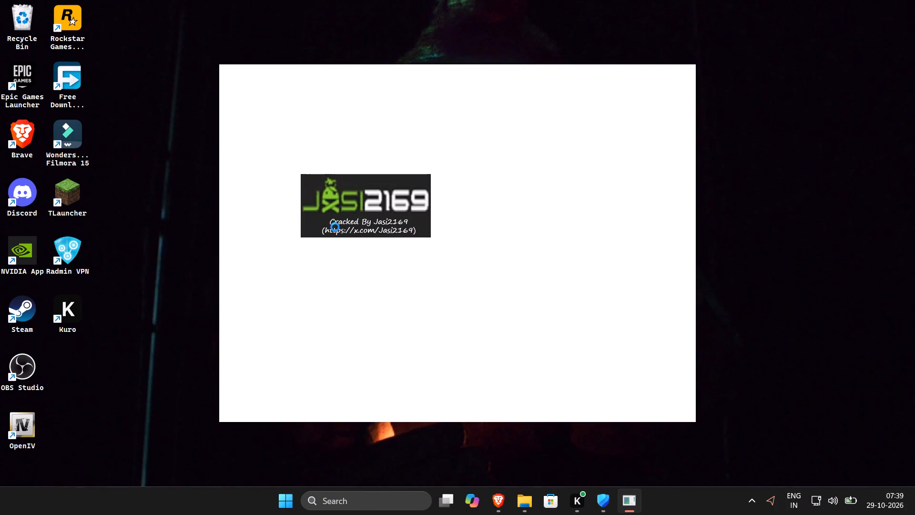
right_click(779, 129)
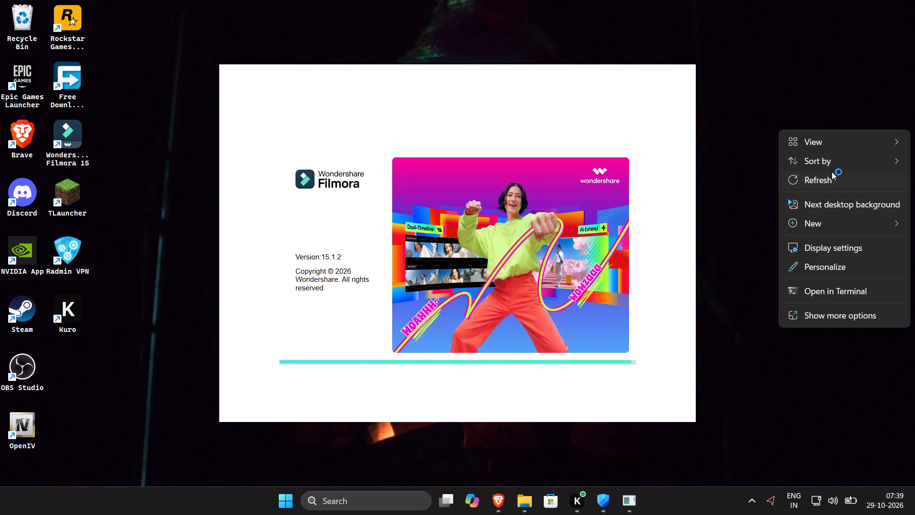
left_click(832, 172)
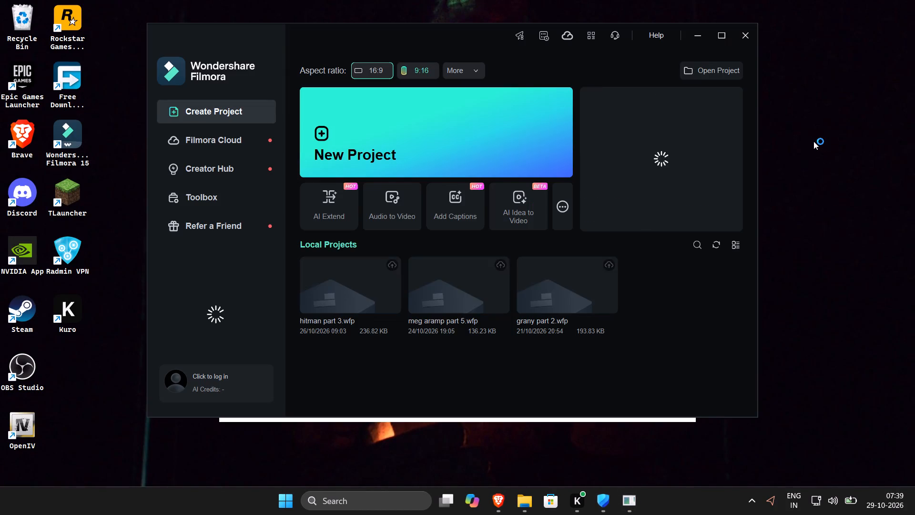
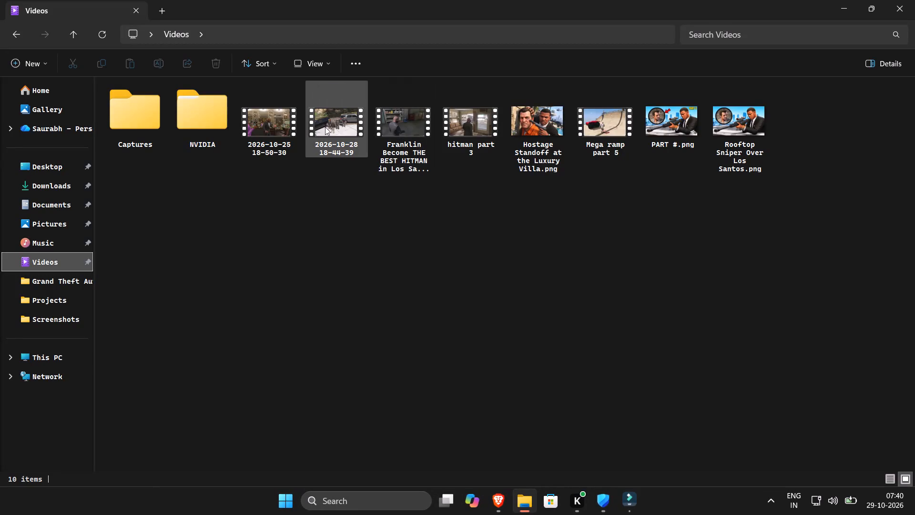
double_click(362, 111)
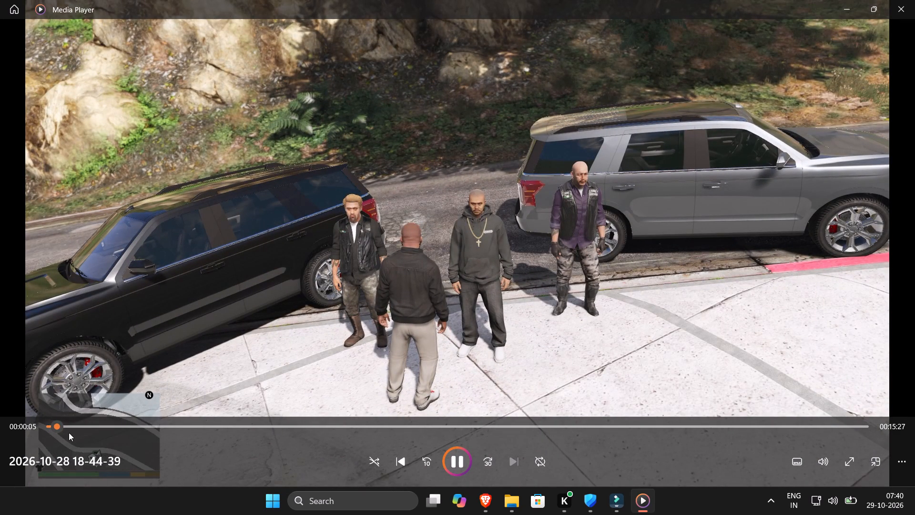
left_click_drag(86, 426, 91, 425)
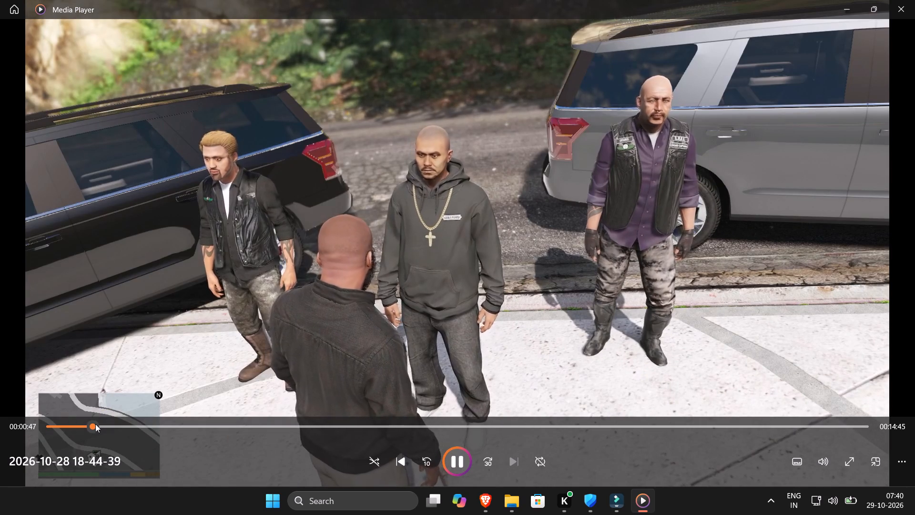
left_click(83, 424)
key("space")
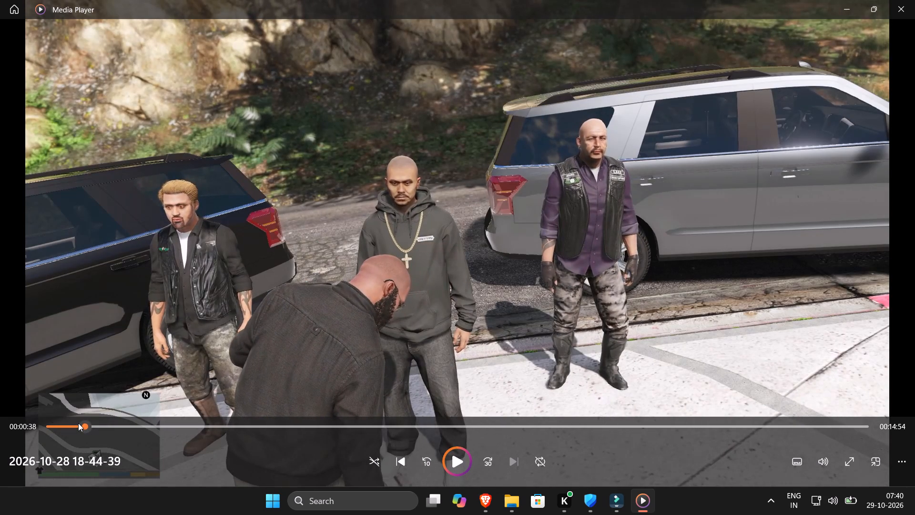
key("space")
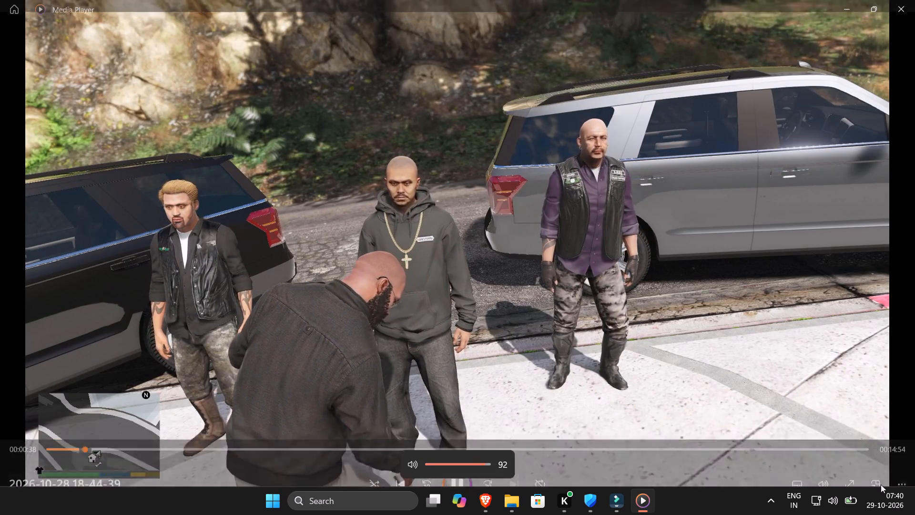
key("space")
Open the system's list of sound output devices.
left_click(842, 501)
left_click(828, 505)
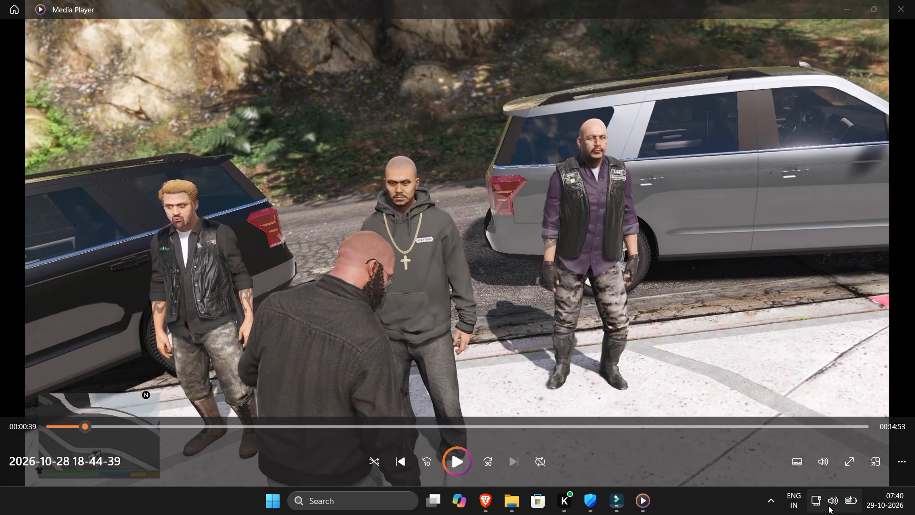
left_click(874, 428)
left_click(877, 428)
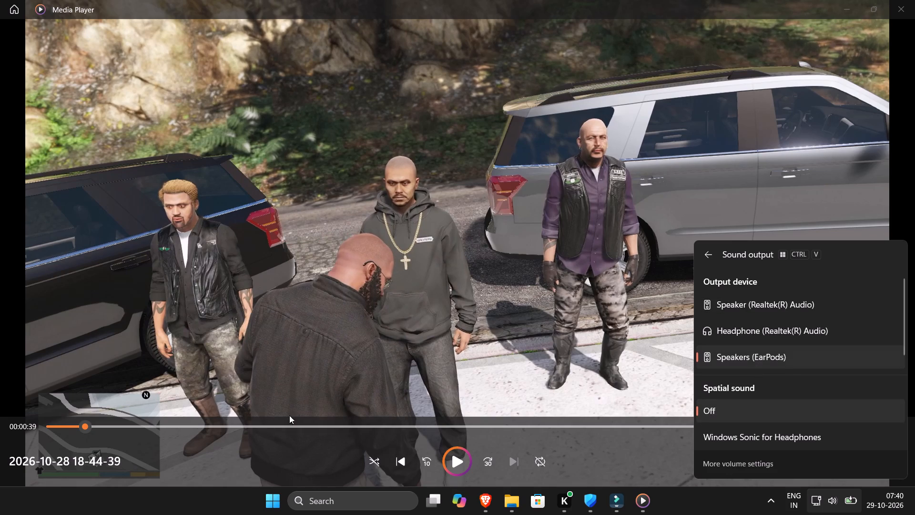
Play a little more of the recording and close the player.
left_click(587, 333)
key("space")
key("space")
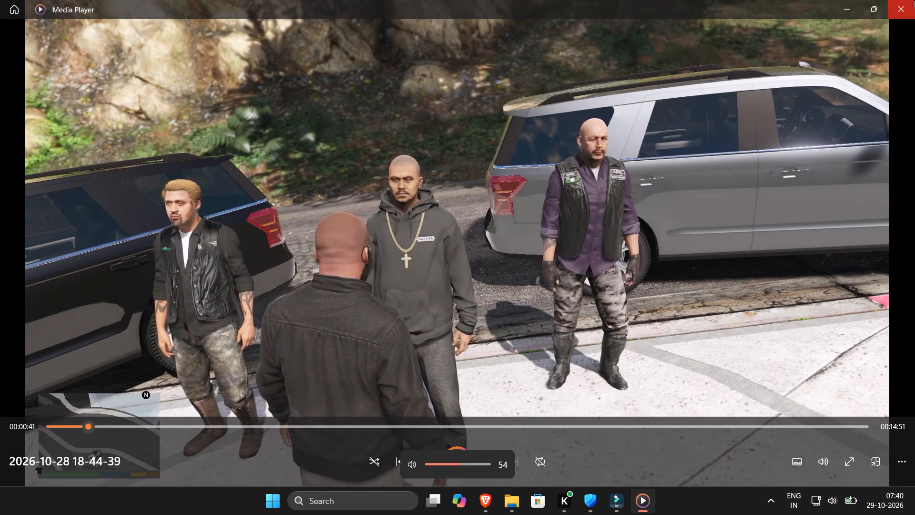
left_click(914, 0)
left_click_drag(328, 113, 365, 193)
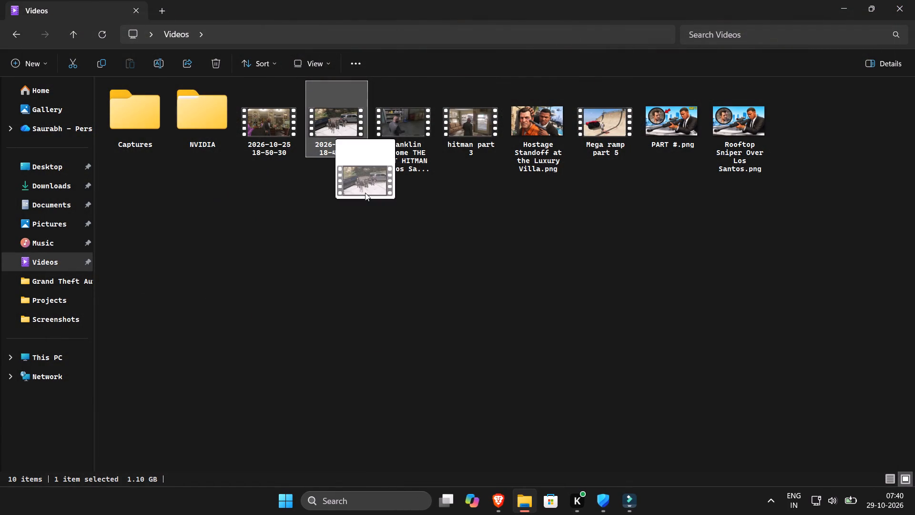
left_click_drag(365, 193, 367, 192)
key("alt+Tab")
key("alt+Tab")
key("alt+Tab")
key("alt+Tab")
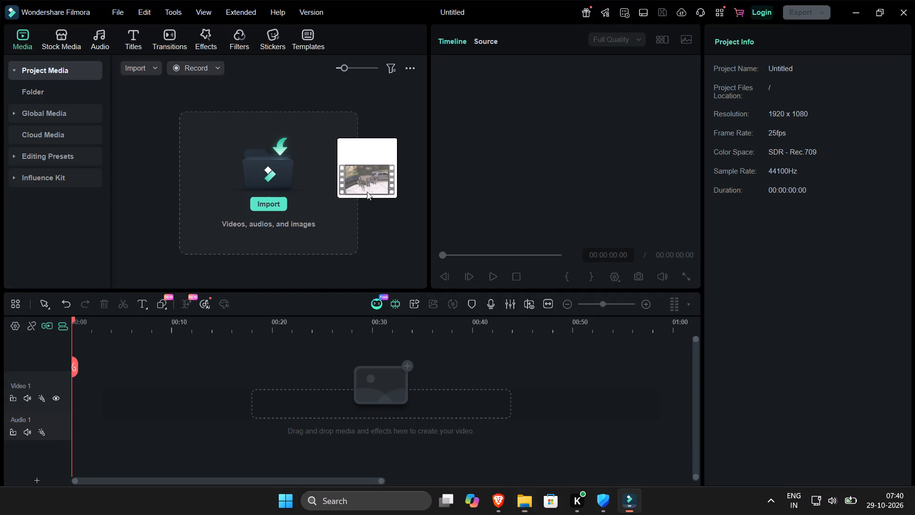
left_click_drag(367, 192, 335, 209)
Place the imported recording at the start of the Video 1 track, matching the project to its 60 fps frame rate.
left_click_drag(243, 154, 220, 342)
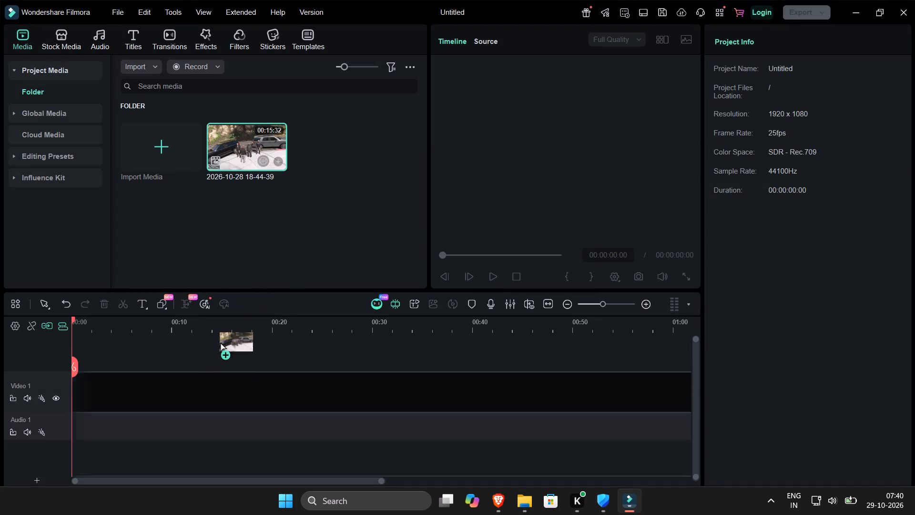
left_click_drag(220, 342, 209, 371)
left_click(358, 264)
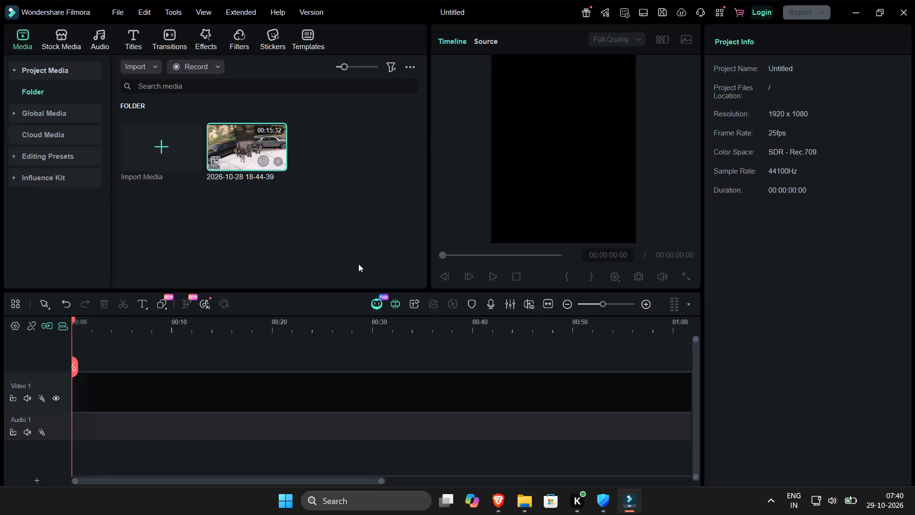
left_click(413, 345)
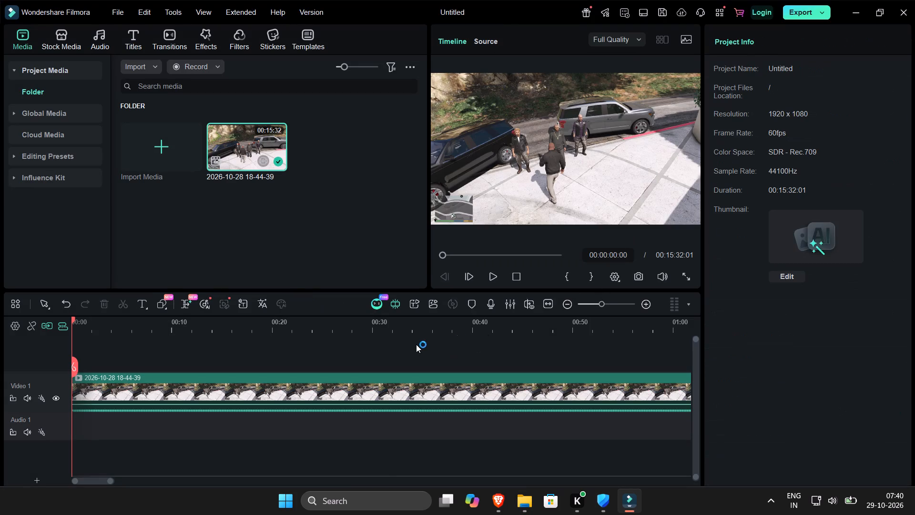
Split the clip on Video 1 at 00:00:08:26 and delete the opening part before the cut.
key("space")
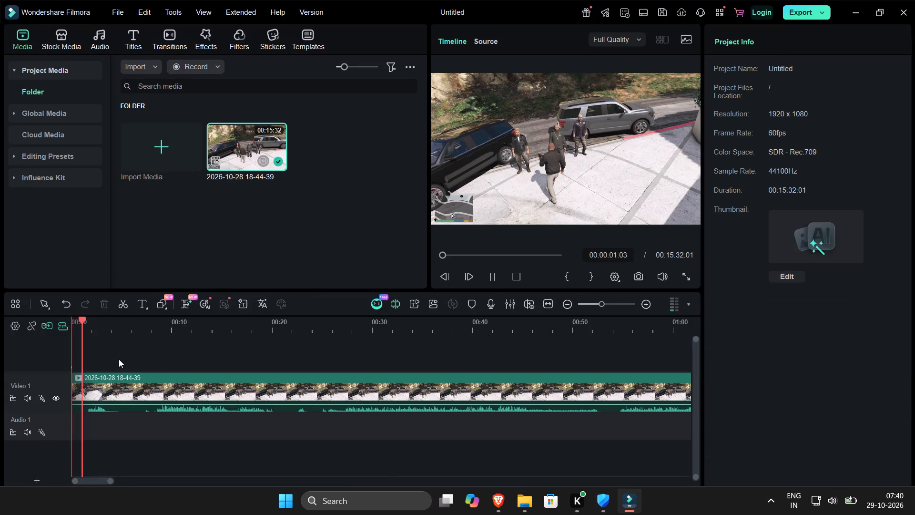
left_click(132, 348)
left_click(156, 328)
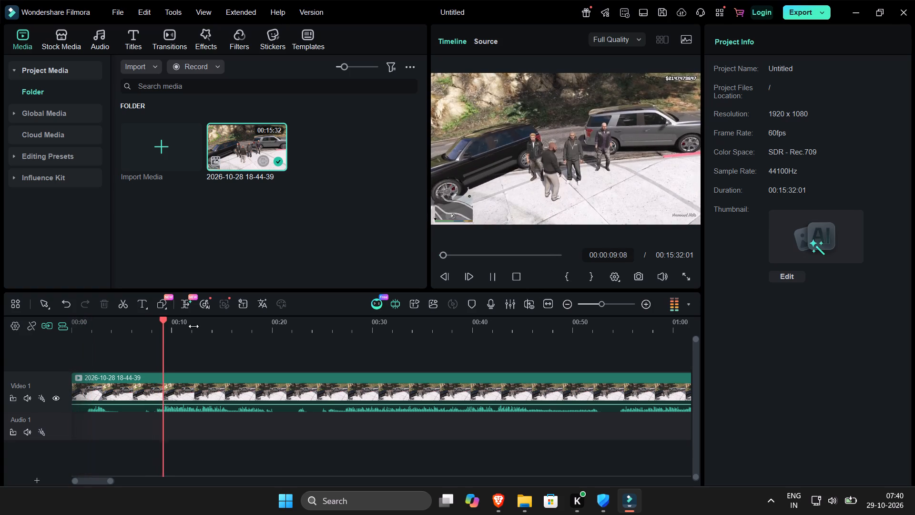
key("space")
left_click(157, 322)
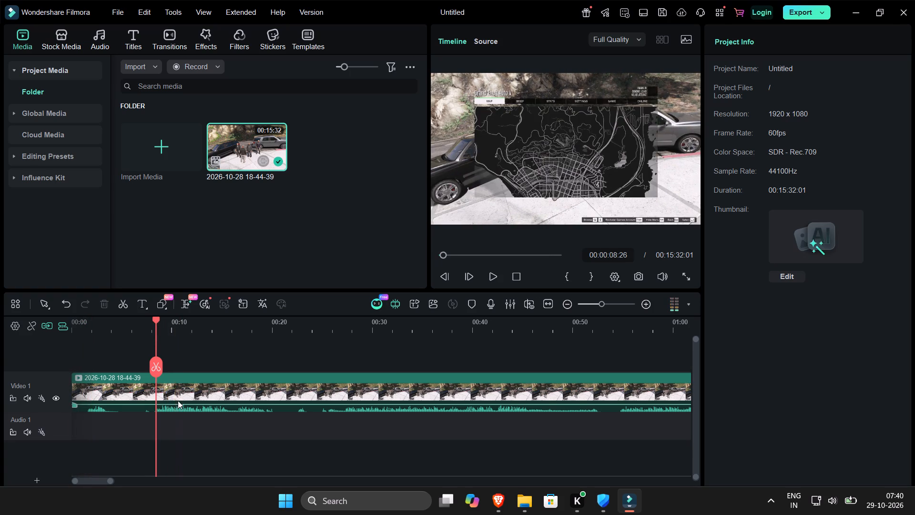
left_click(189, 392)
key("ctrl+b")
left_click(128, 383)
key("Delete")
Play the trimmed clip from the start and skip ahead to review it up to about 00:00:37.
key("Up")
key("space")
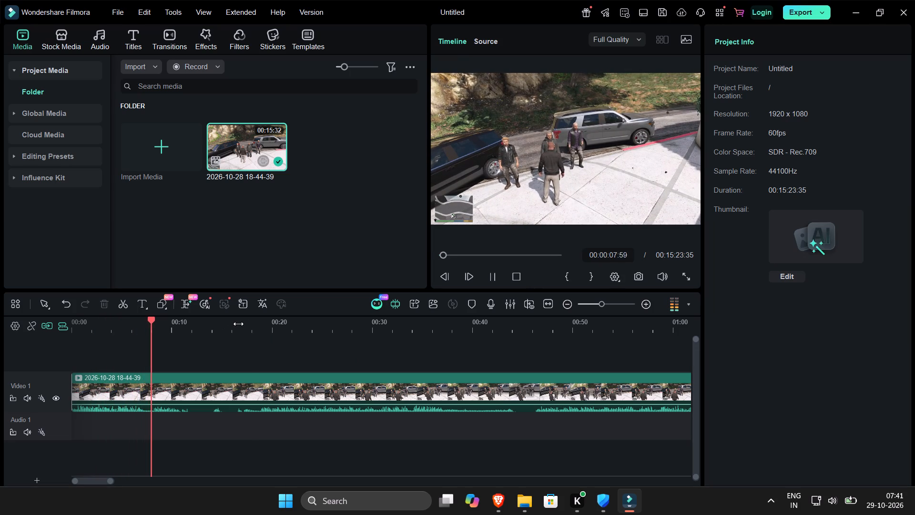
left_click(251, 321)
left_click(464, 313)
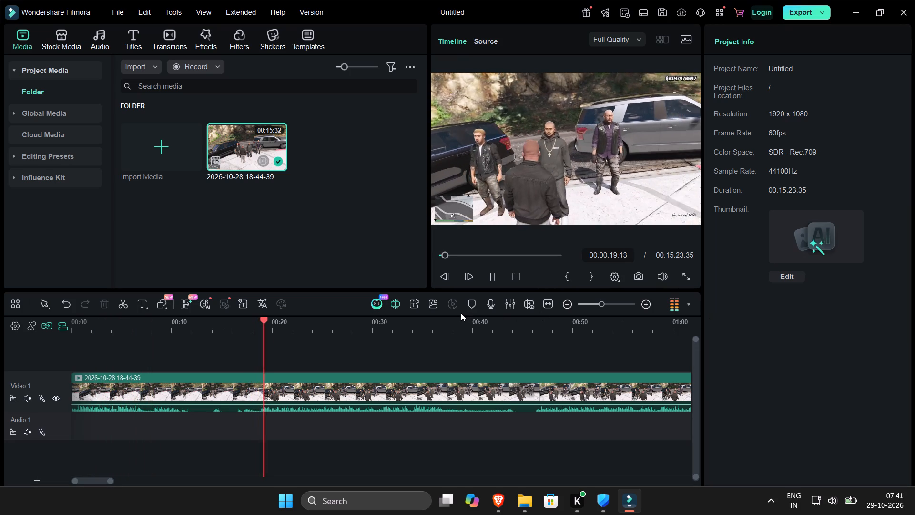
left_click(440, 324)
double_click(571, 301)
key("space")
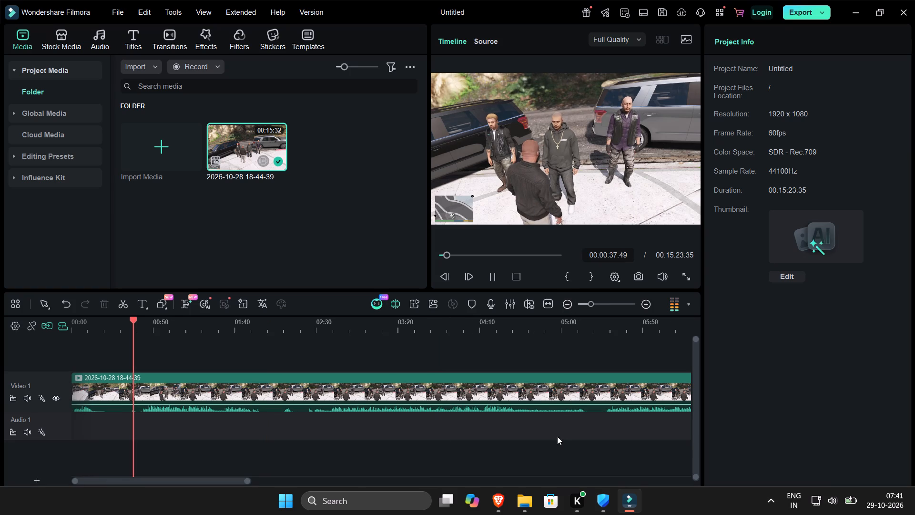
Analyze the clip on Video 1 with the Silence Detection smart edit tool.
left_click(567, 391)
right_click(567, 391)
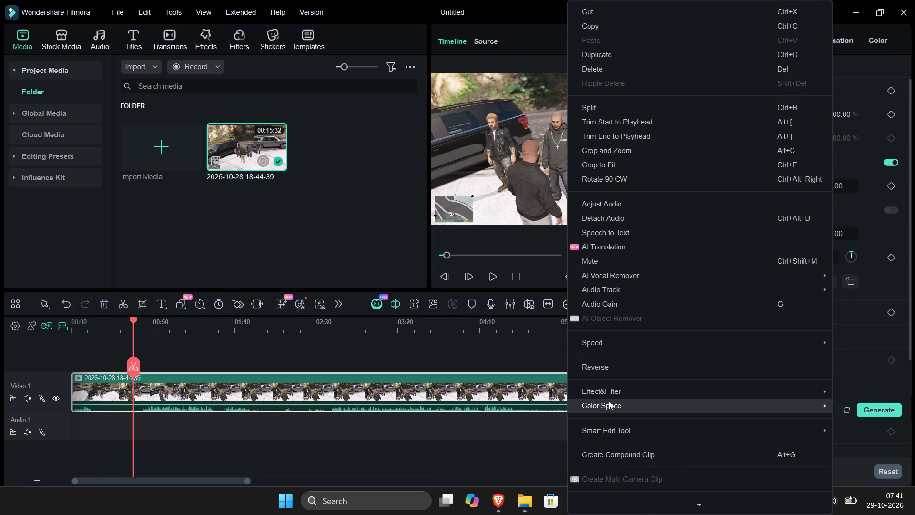
left_click(609, 426)
left_click(500, 443)
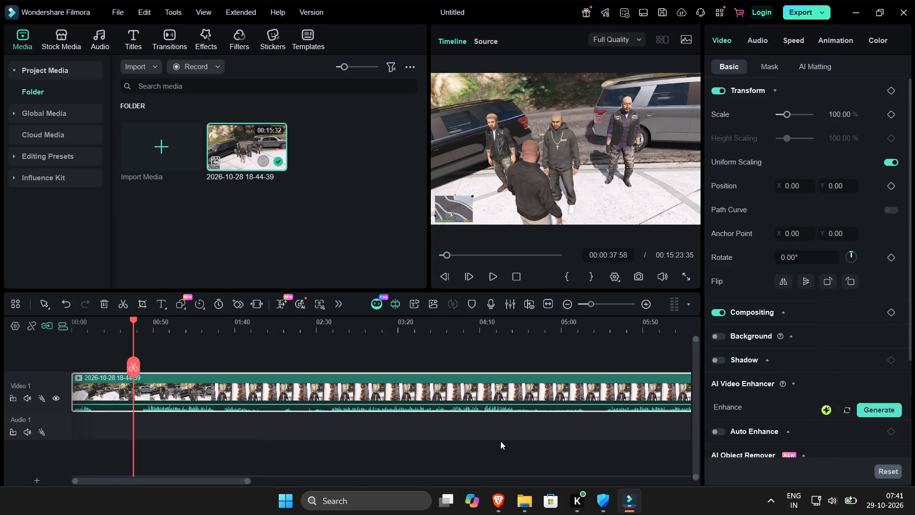
left_click(714, 37)
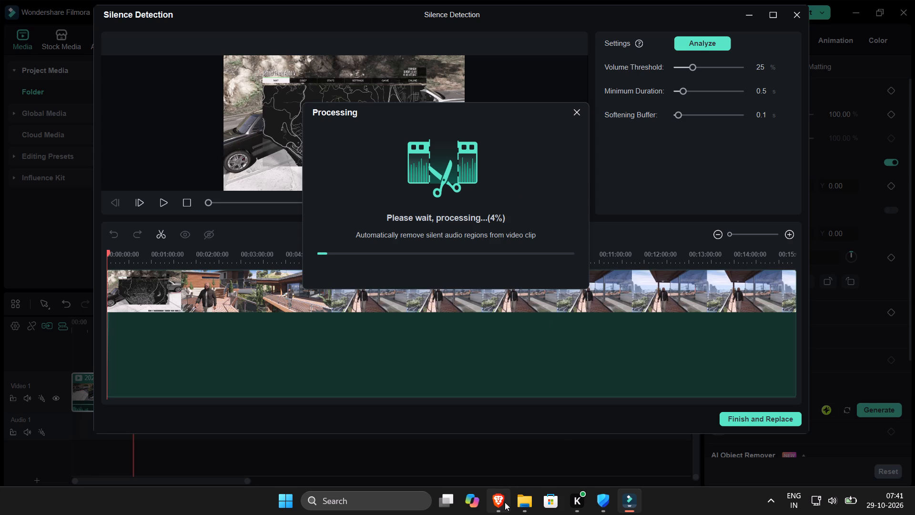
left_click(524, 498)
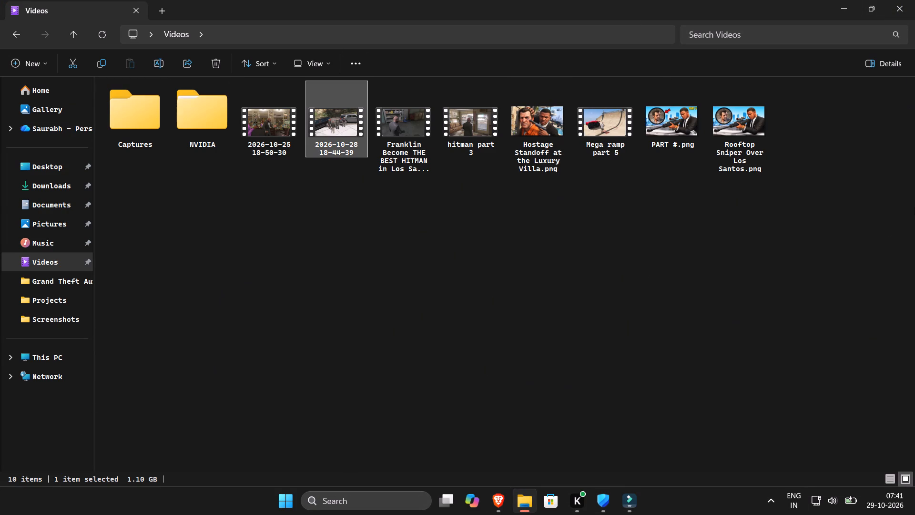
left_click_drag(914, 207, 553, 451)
Switch to the Brave browser and open amazon.in in a new tab.
left_click(498, 508)
left_click(295, 8)
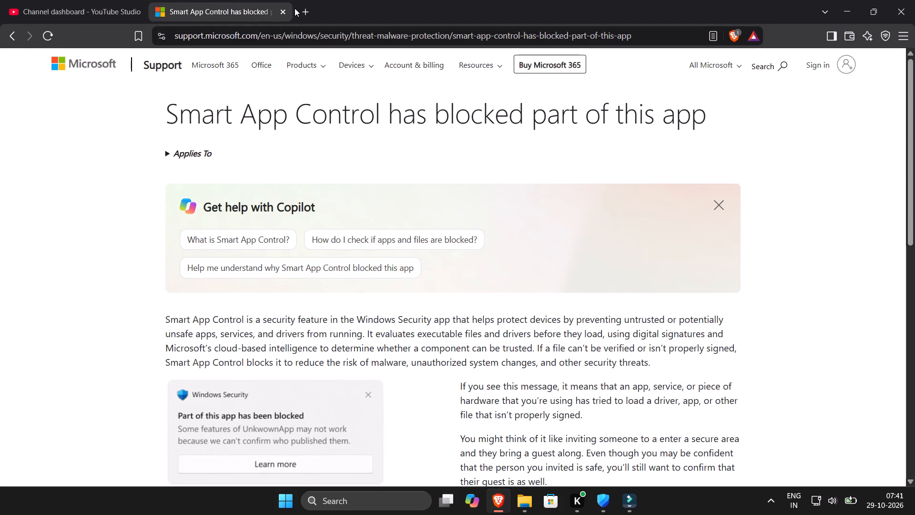
left_click(303, 8)
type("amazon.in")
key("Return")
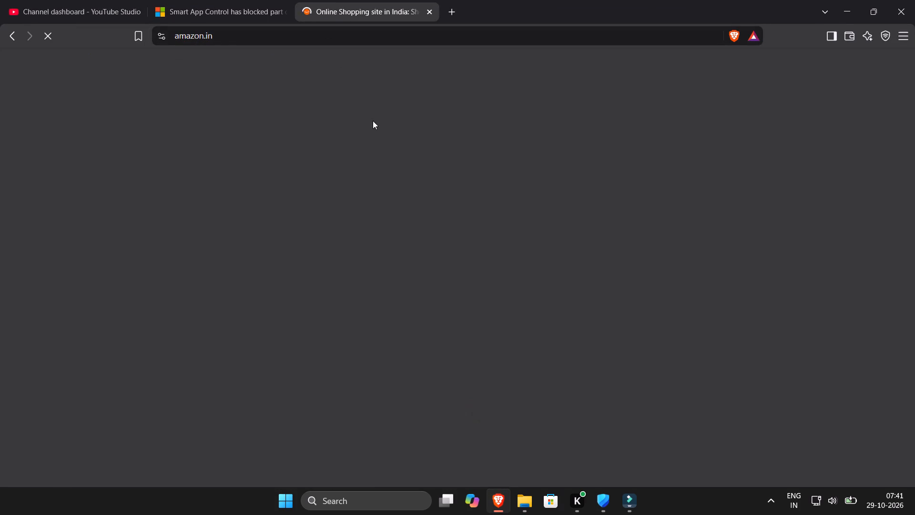
Search Amazon for "Wireless keyboard and mouse com bo".
left_click(401, 73)
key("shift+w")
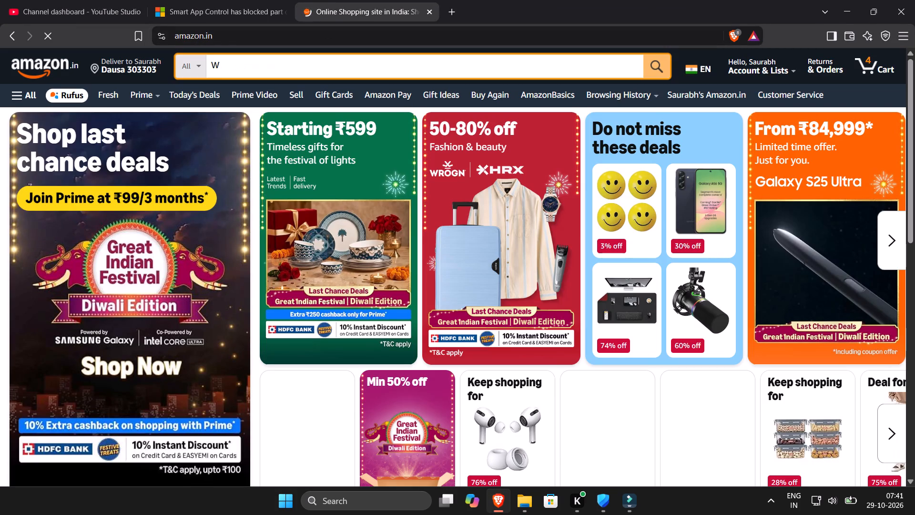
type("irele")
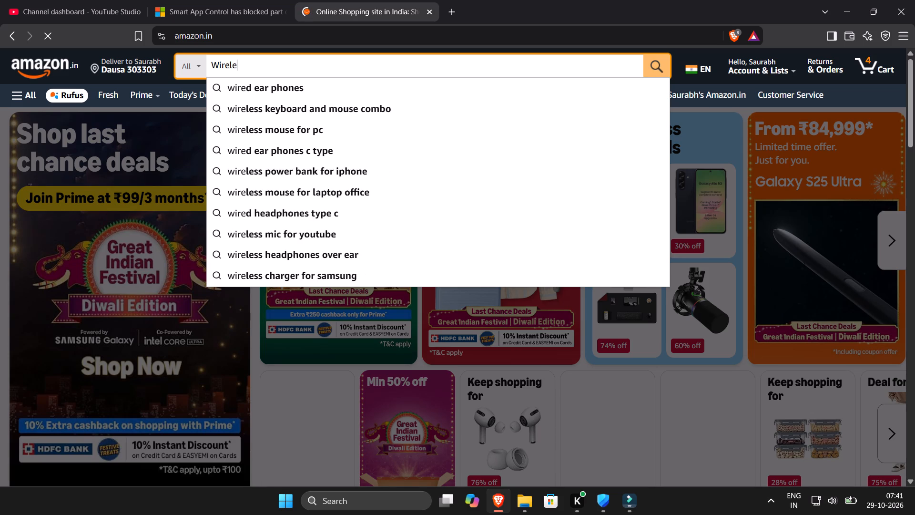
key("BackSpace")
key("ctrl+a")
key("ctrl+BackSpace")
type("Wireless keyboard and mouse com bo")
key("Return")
Examine the first keyboard and mouse combo results, comparing the EVM and Zebronics Companion 304 listings.
scroll(401, 73, "up", 1)
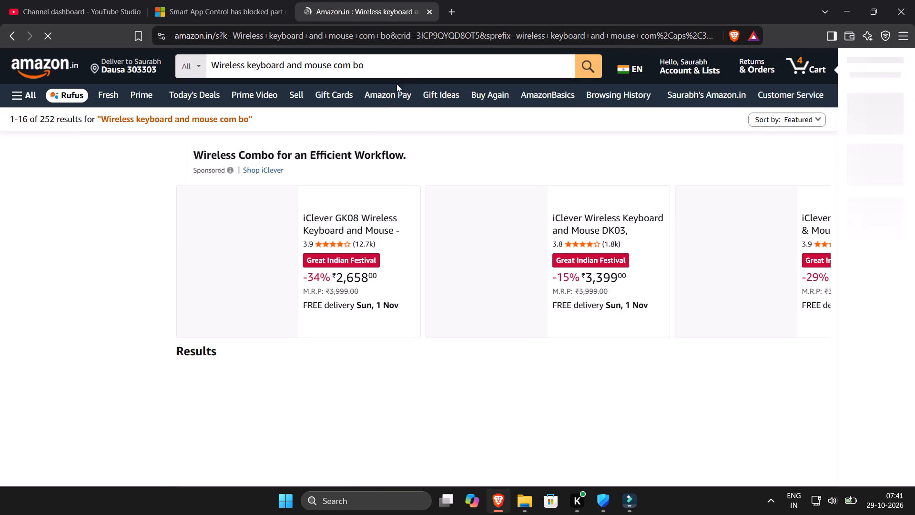
scroll(434, 379, "down", 3)
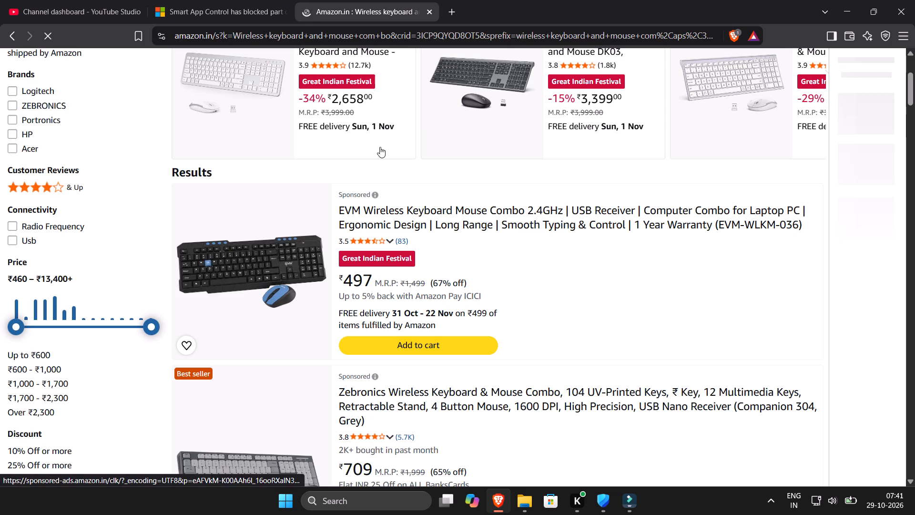
scroll(370, 240, "down", 2)
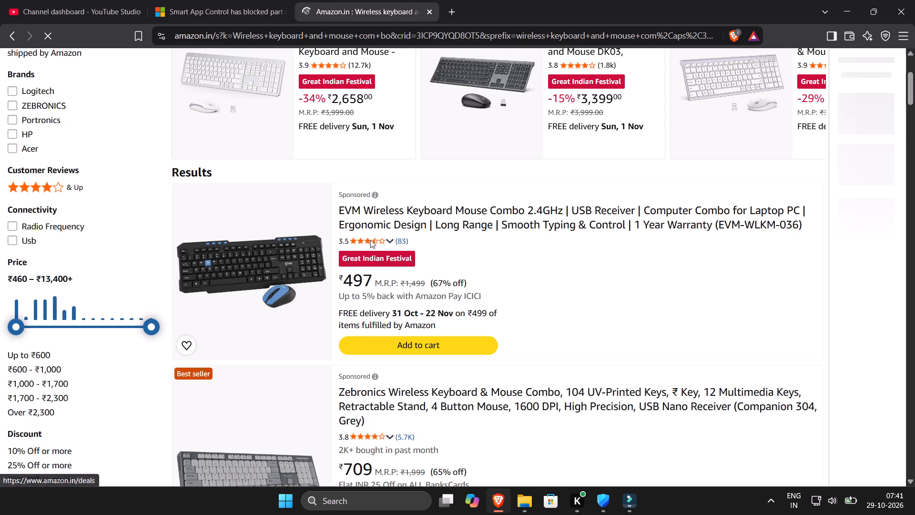
scroll(370, 240, "down", 7)
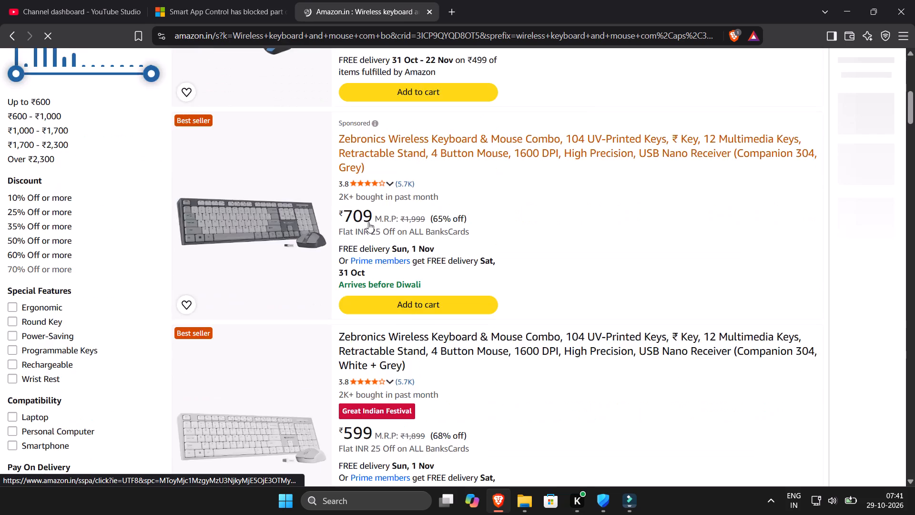
scroll(373, 214, "up", 1)
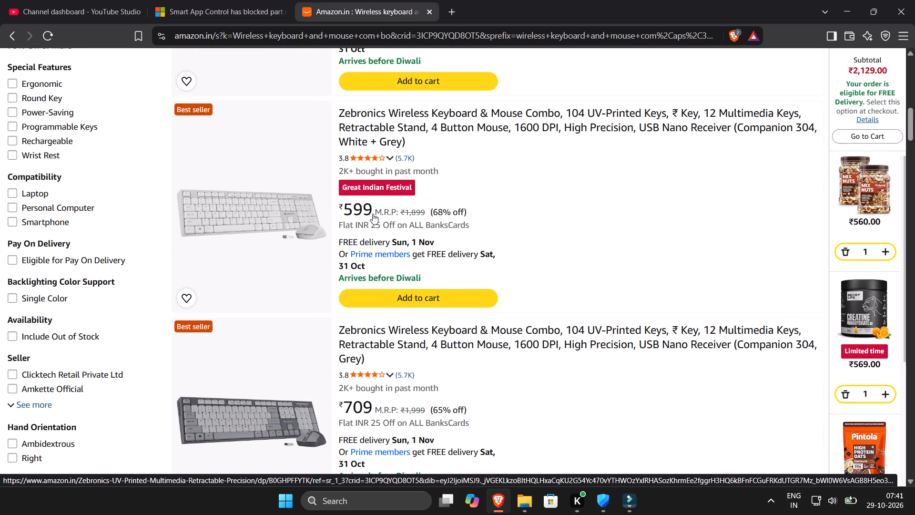
scroll(373, 214, "up", 2)
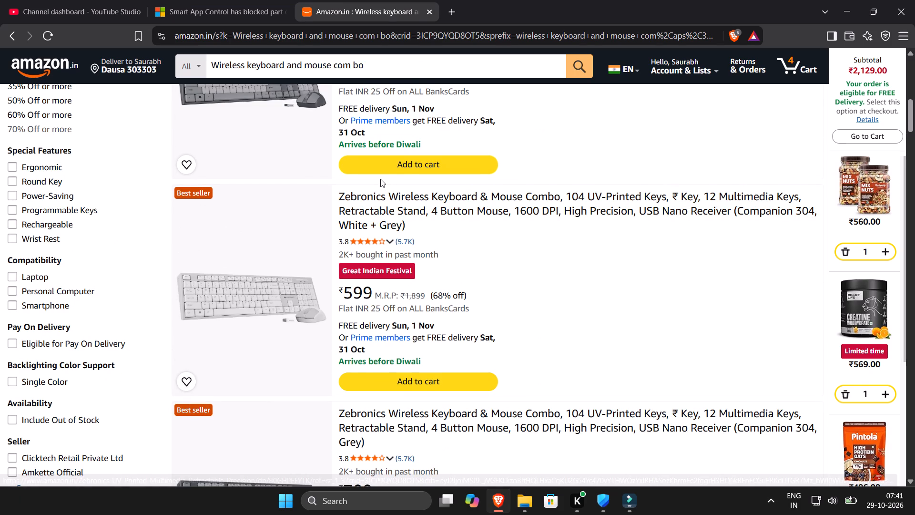
scroll(375, 171, "down", 4)
scroll(334, 226, "down", 2)
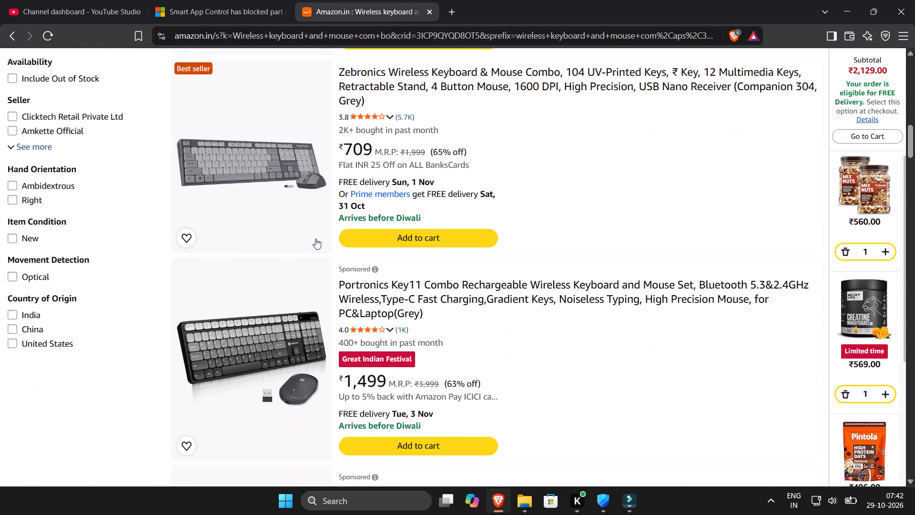
scroll(315, 238, "up", 8)
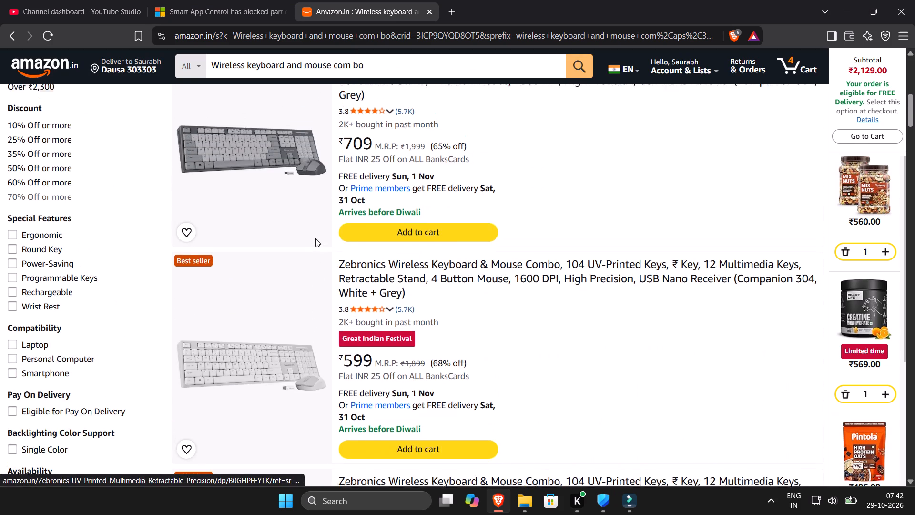
Examine the combo listings further down the results, including the Portronics, Frontech, Zebronics and Logitech sets.
scroll(315, 237, "down", 14)
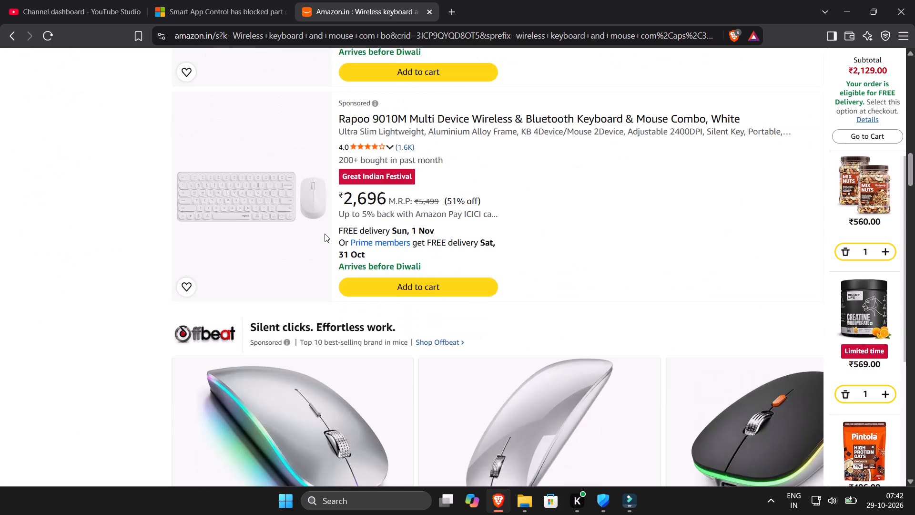
scroll(325, 232, "down", 5)
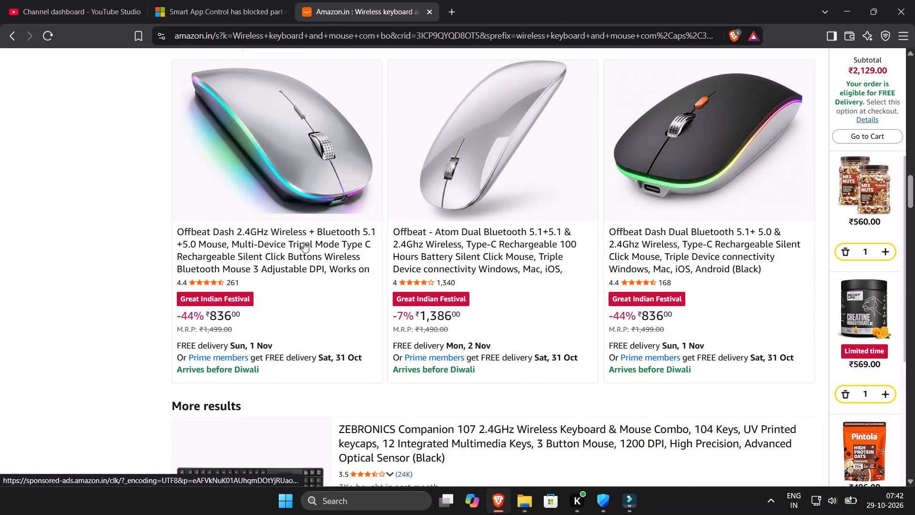
scroll(219, 279, "down", 6)
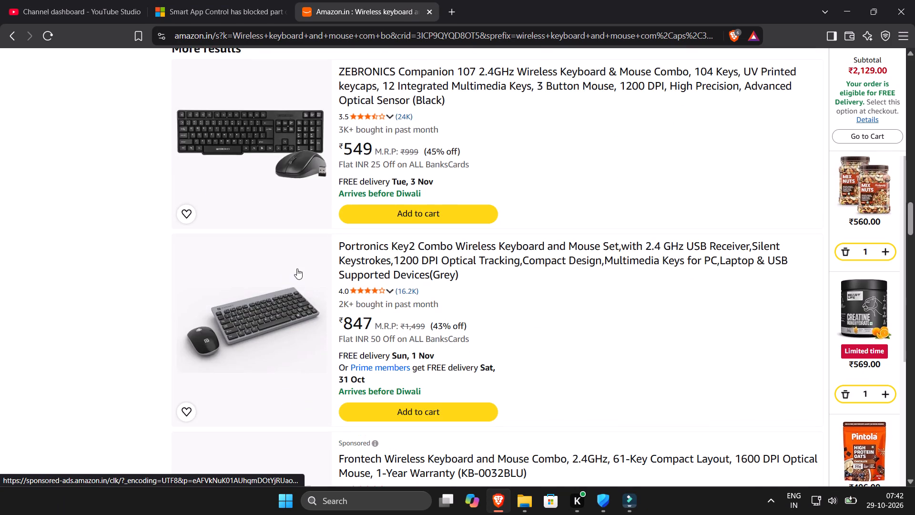
scroll(297, 268, "down", 7)
scroll(266, 286, "up", 2)
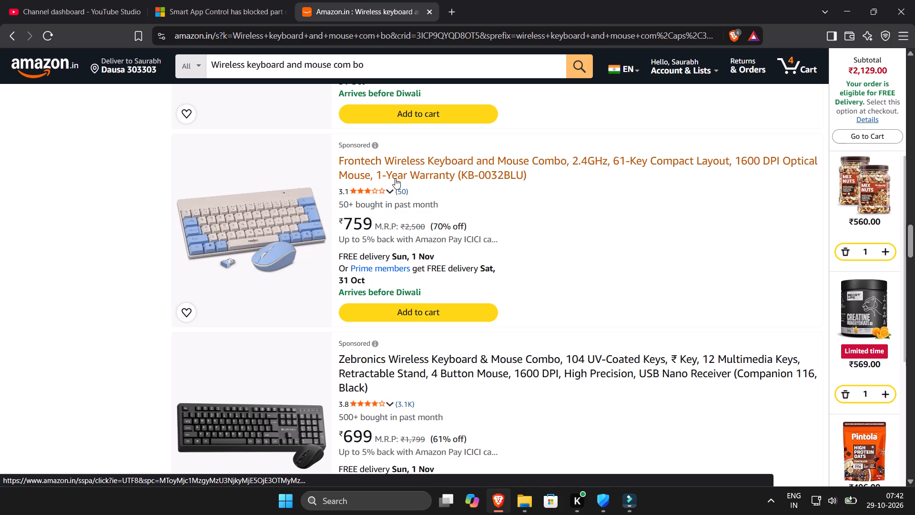
scroll(395, 178, "down", 13)
scroll(395, 178, "up", 3)
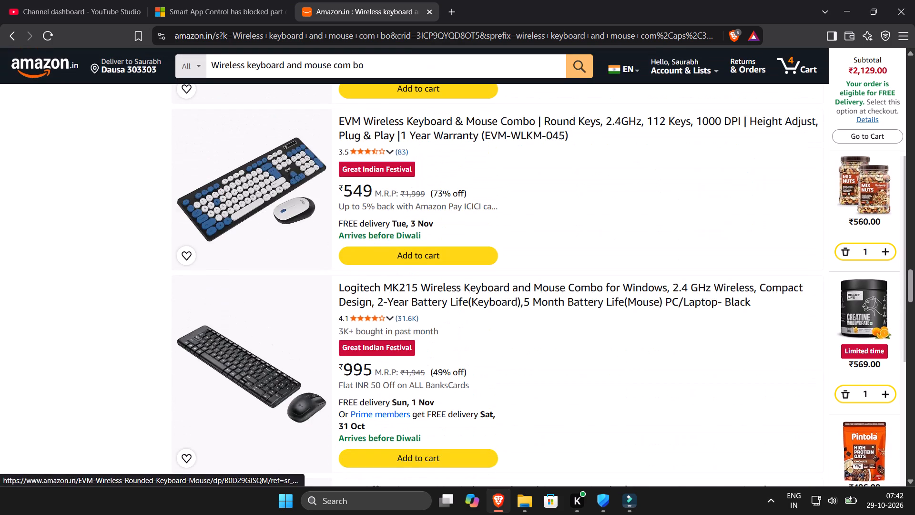
scroll(395, 222, "down", 7)
scroll(395, 222, "up", 15)
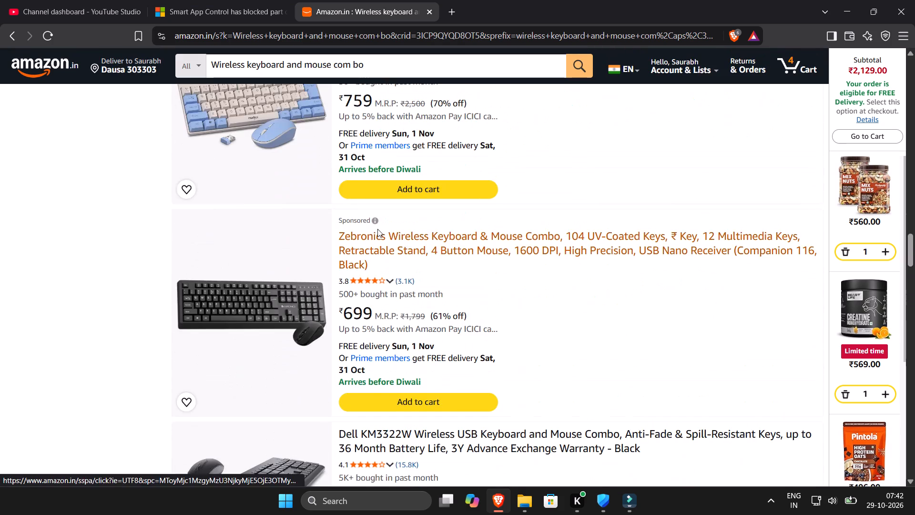
scroll(376, 231, "up", 2)
Look back over the upper results and open the Frontech KB-0032BLU wireless keyboard and mouse combo in a new tab.
middle_click(407, 314)
middle_click(407, 314)
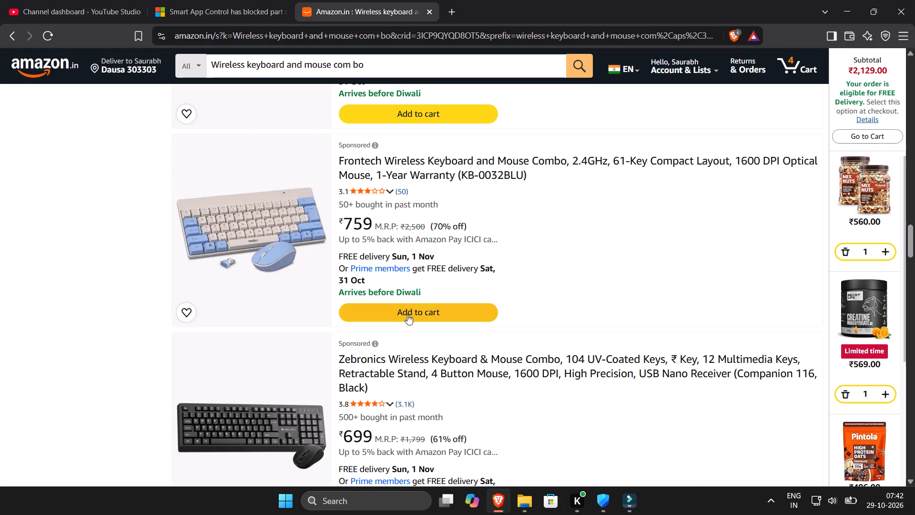
scroll(407, 314, "up", 20)
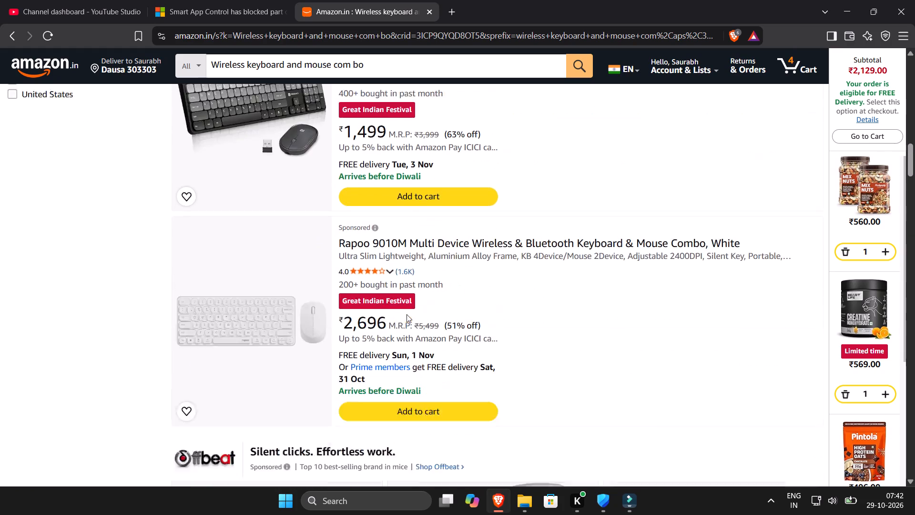
scroll(407, 314, "up", 8)
scroll(407, 314, "down", 7)
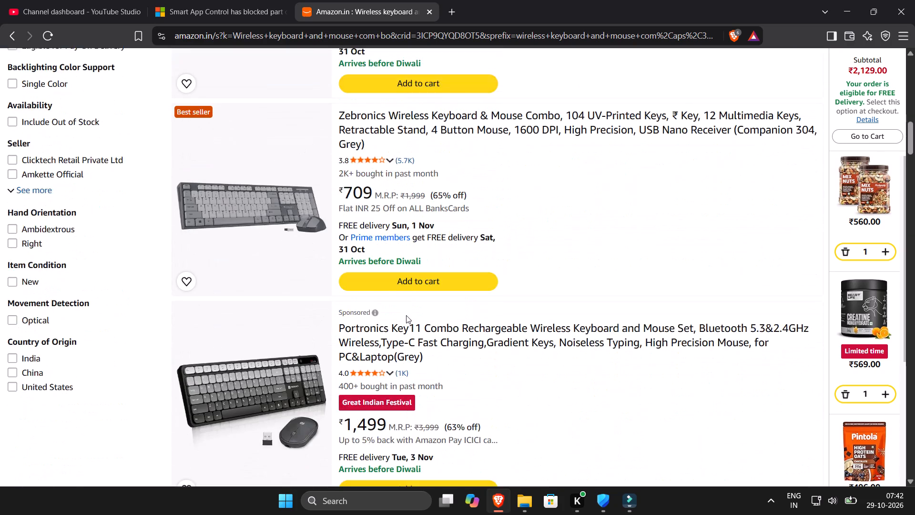
scroll(406, 315, "down", 17)
scroll(376, 307, "down", 4)
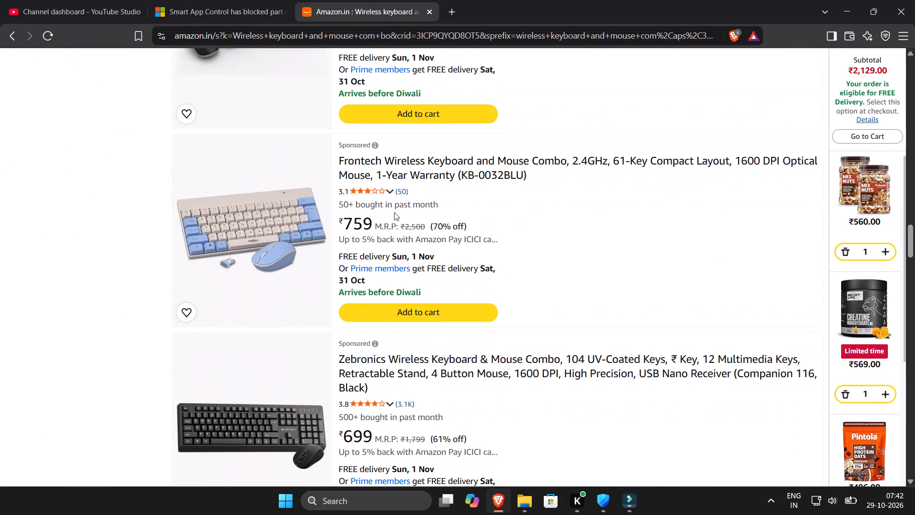
middle_click(415, 172)
left_click(481, 0)
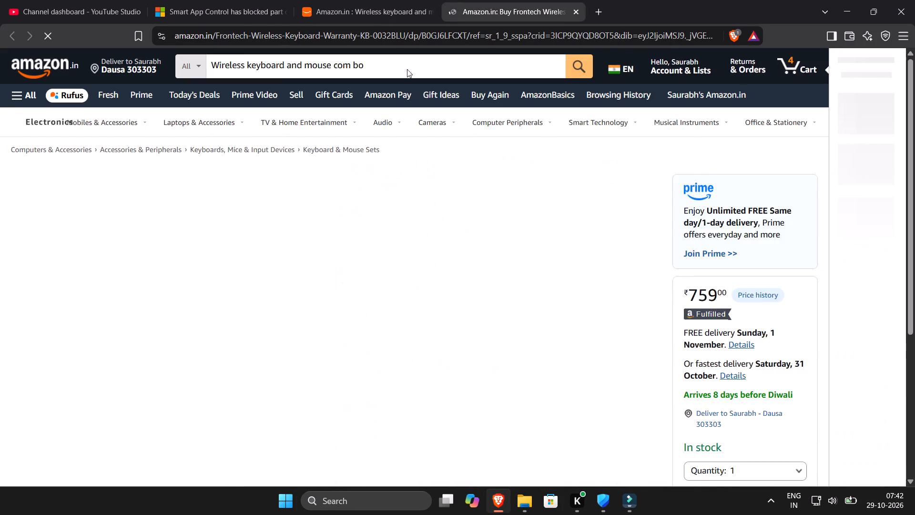
Examine the Frontech combo's product page, including its price, offers, specifications and item description.
scroll(294, 299, "down", 5)
scroll(394, 292, "up", 3)
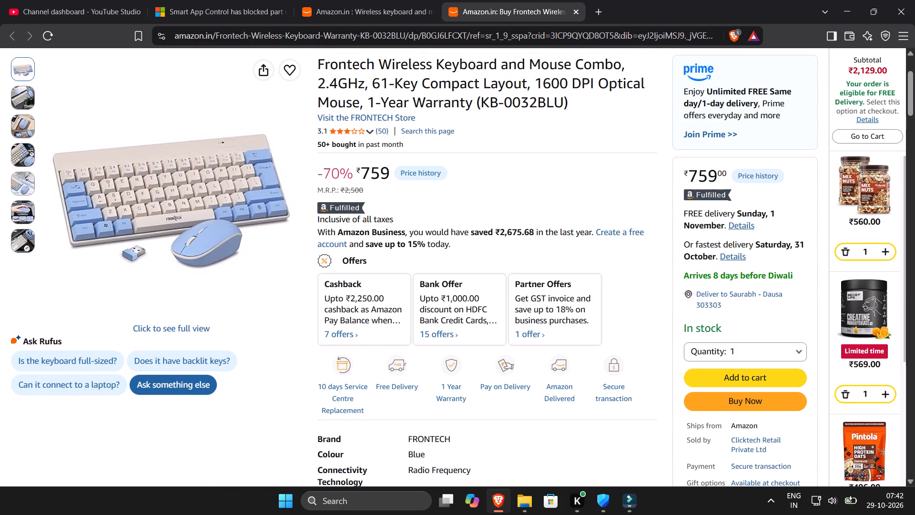
scroll(554, 225, "down", 2)
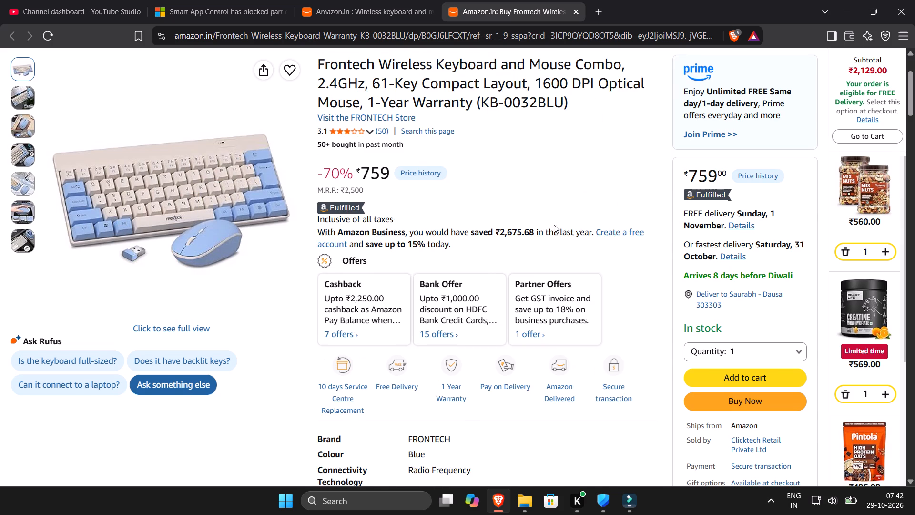
scroll(554, 225, "down", 2)
scroll(428, 245, "up", 1)
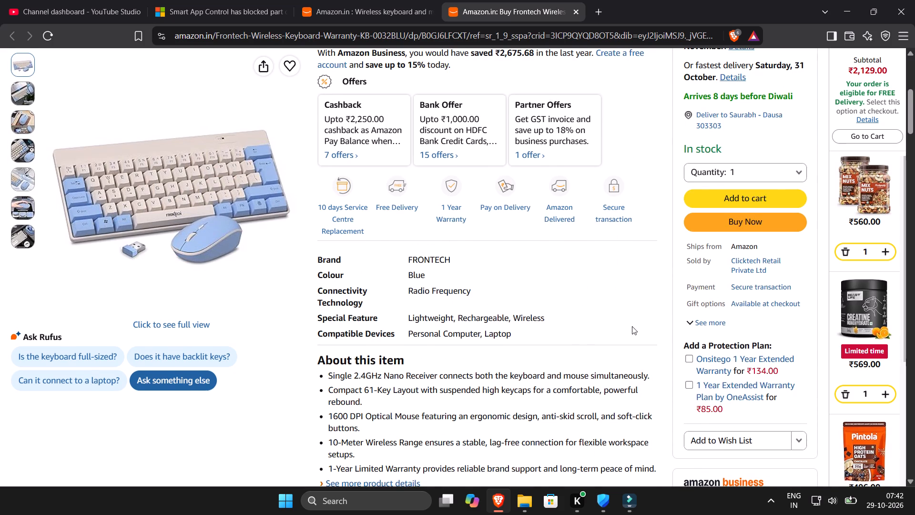
scroll(645, 321, "up", 3)
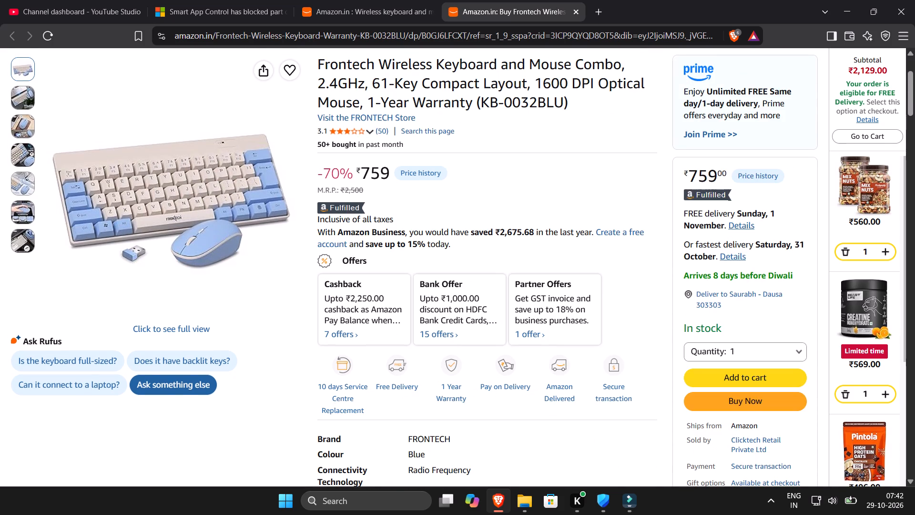
scroll(612, 376, "up", 4)
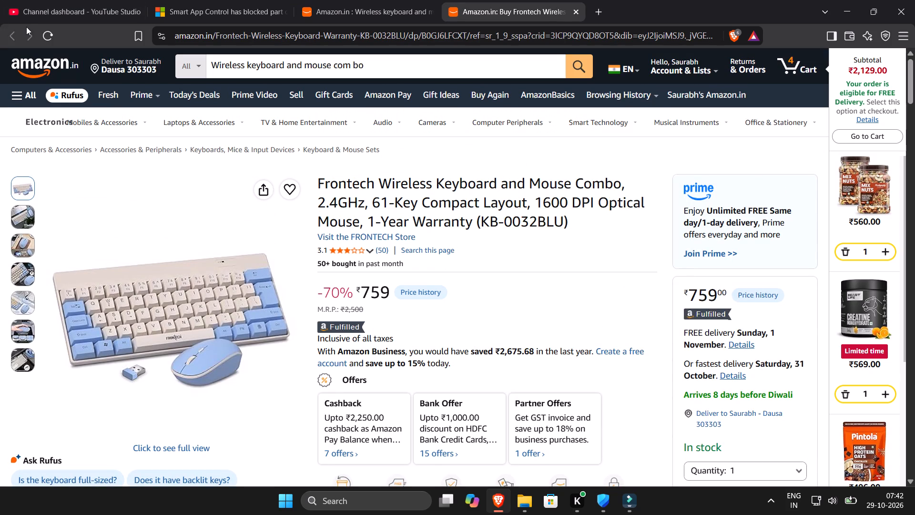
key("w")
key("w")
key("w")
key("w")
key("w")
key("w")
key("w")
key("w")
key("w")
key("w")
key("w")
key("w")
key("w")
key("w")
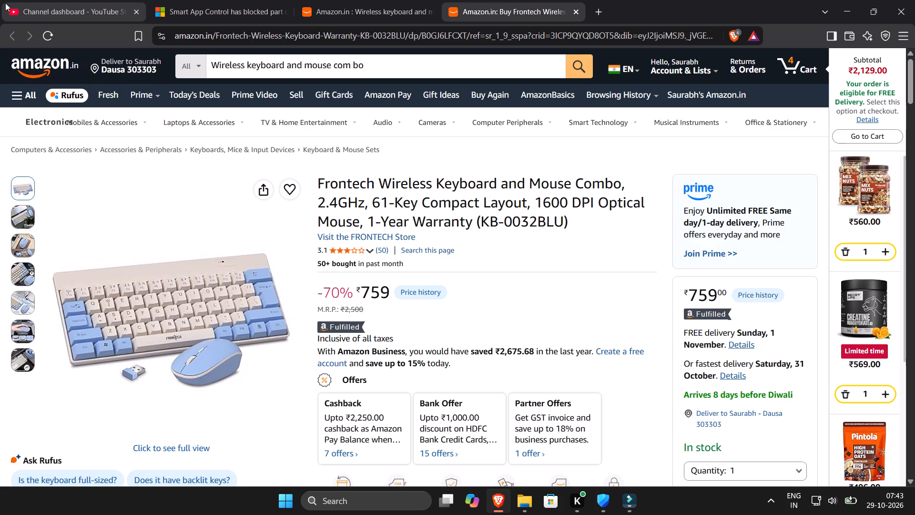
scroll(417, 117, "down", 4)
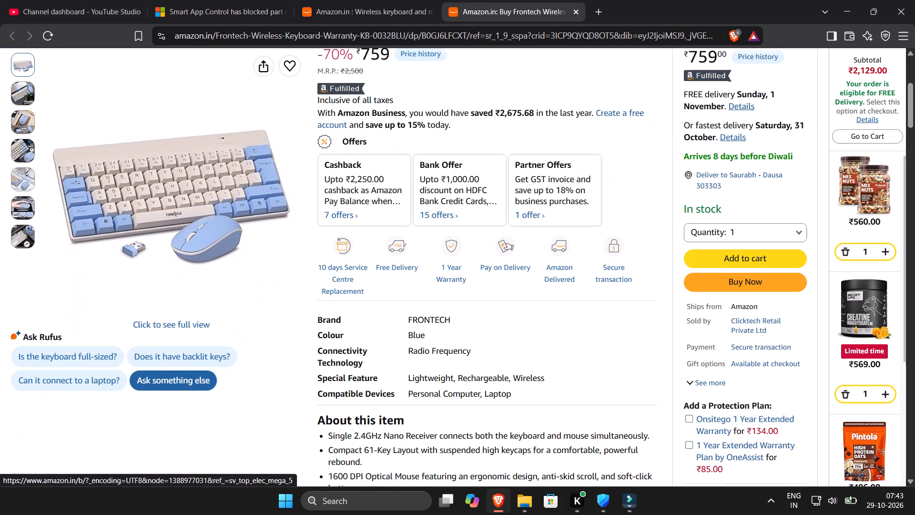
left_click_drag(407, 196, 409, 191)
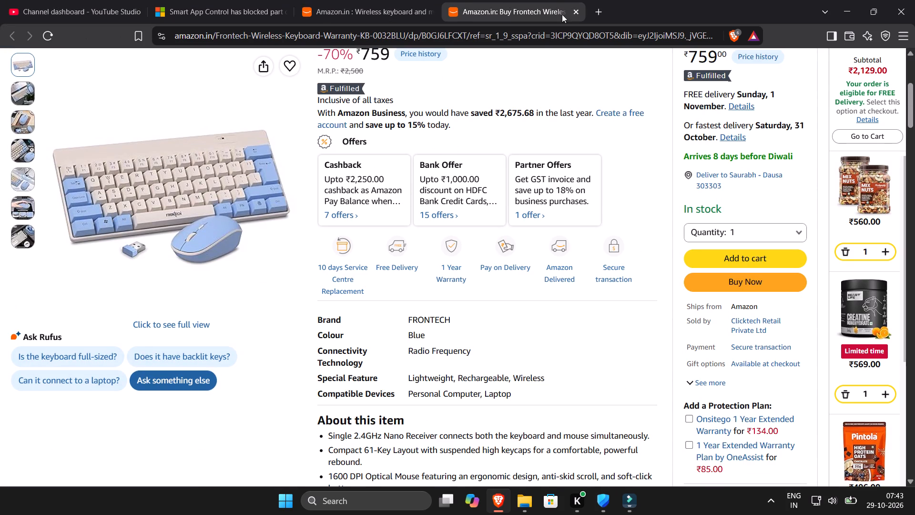
Return to the combo search results and examine the remaining listings through the end of the first page.
left_click(300, 0)
scroll(321, 206, "up", 2)
scroll(322, 205, "down", 15)
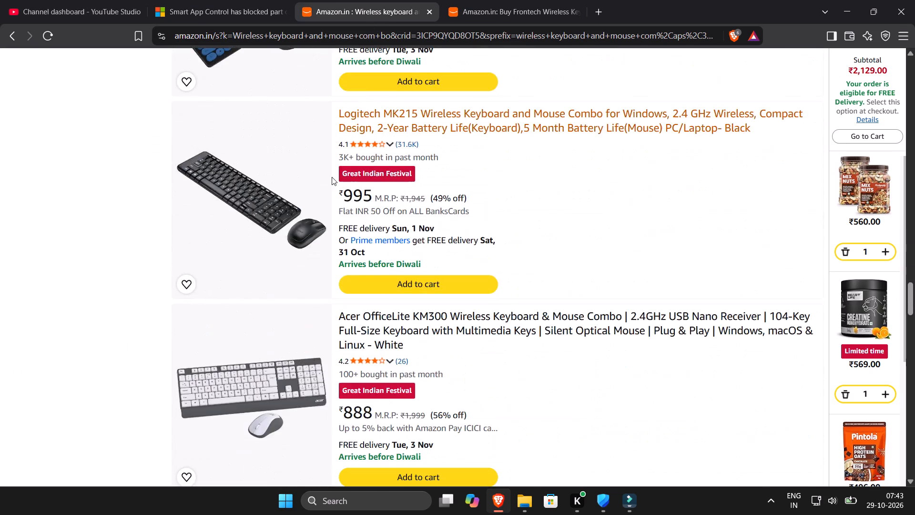
scroll(332, 176, "down", 19)
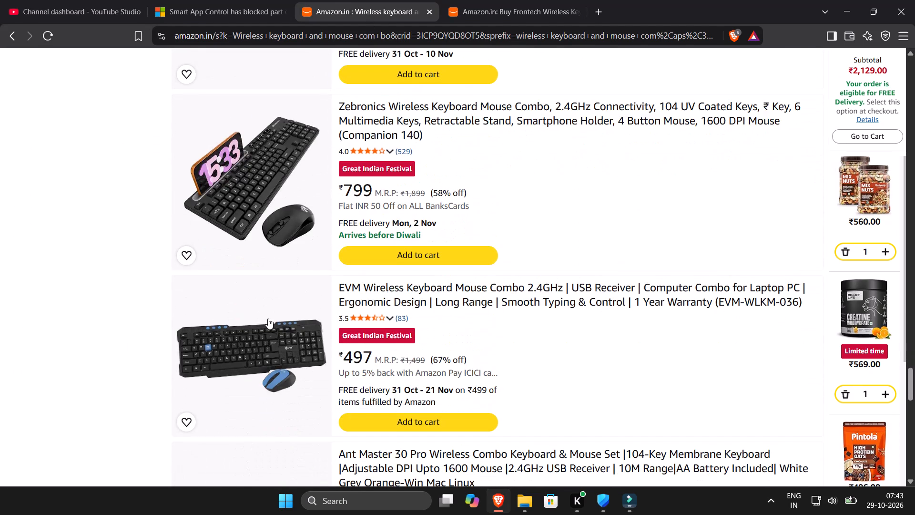
scroll(267, 321, "down", 3)
scroll(146, 312, "down", 10)
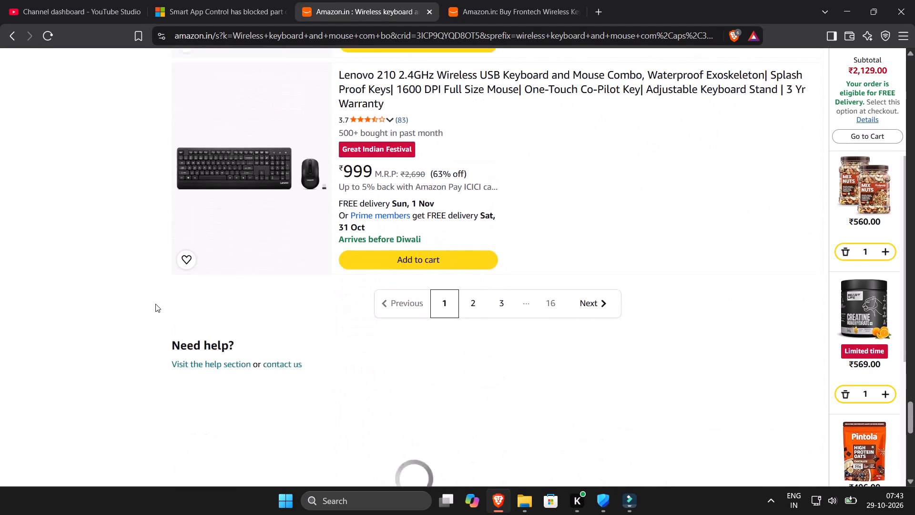
scroll(155, 304, "down", 2)
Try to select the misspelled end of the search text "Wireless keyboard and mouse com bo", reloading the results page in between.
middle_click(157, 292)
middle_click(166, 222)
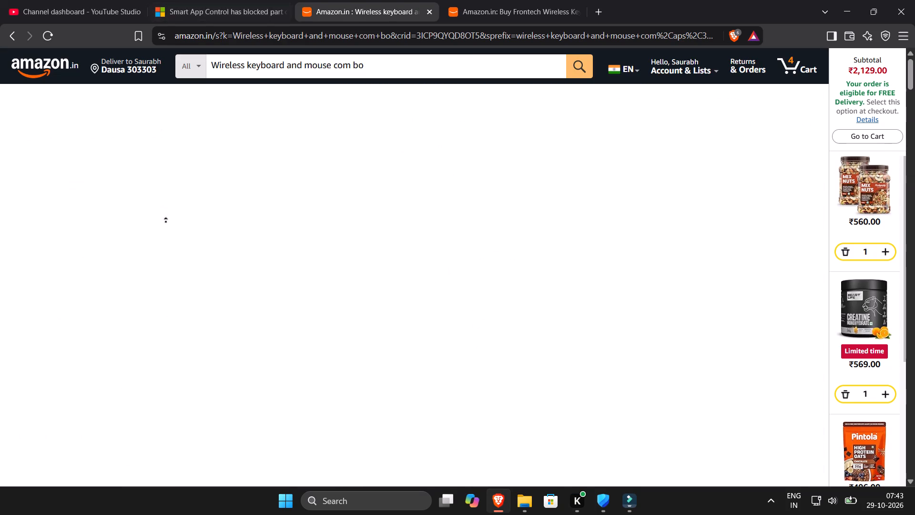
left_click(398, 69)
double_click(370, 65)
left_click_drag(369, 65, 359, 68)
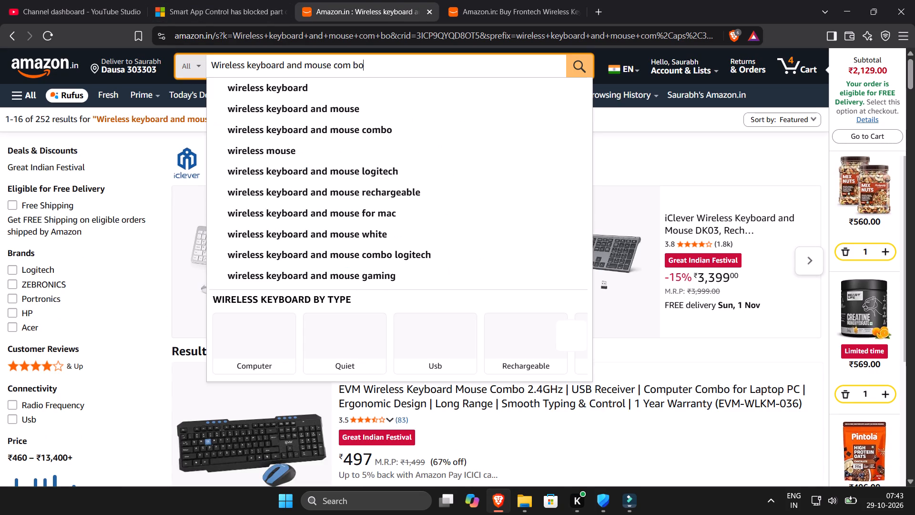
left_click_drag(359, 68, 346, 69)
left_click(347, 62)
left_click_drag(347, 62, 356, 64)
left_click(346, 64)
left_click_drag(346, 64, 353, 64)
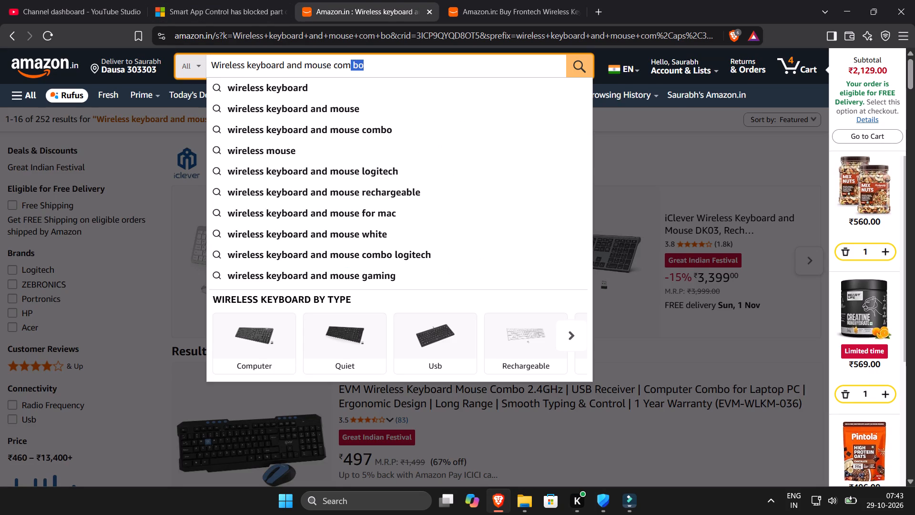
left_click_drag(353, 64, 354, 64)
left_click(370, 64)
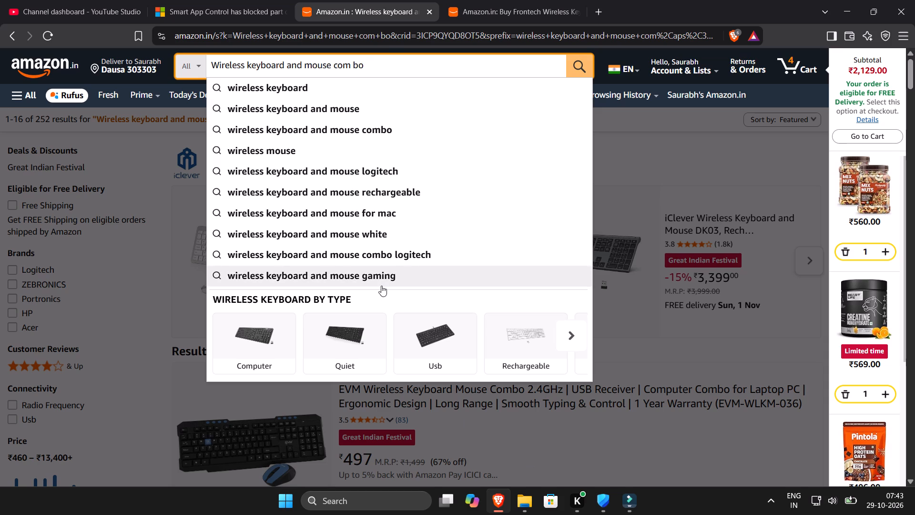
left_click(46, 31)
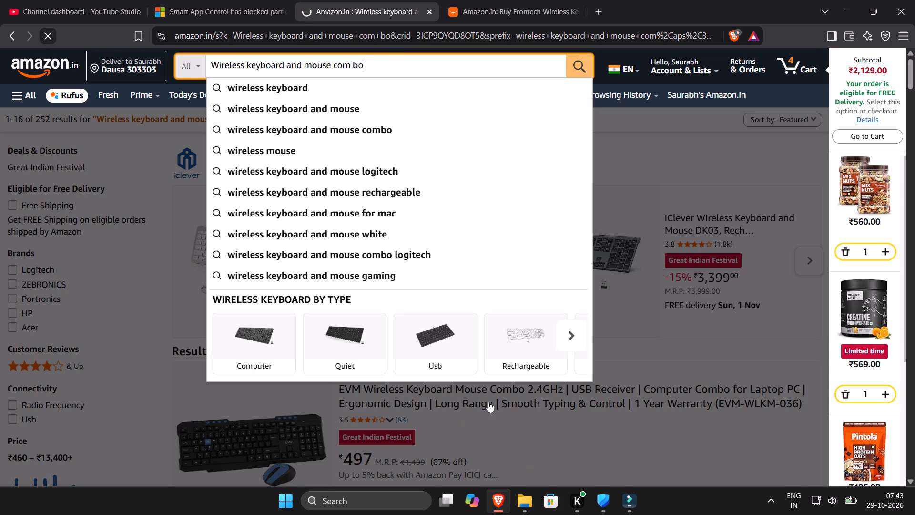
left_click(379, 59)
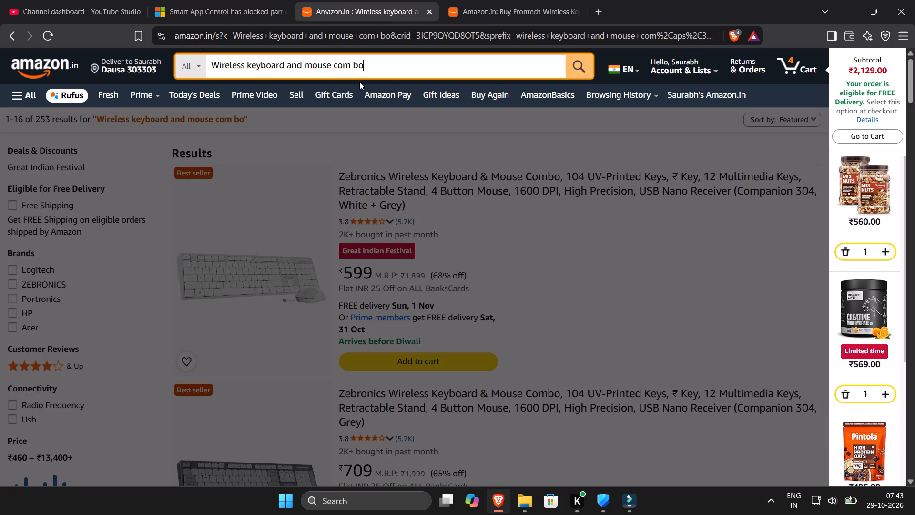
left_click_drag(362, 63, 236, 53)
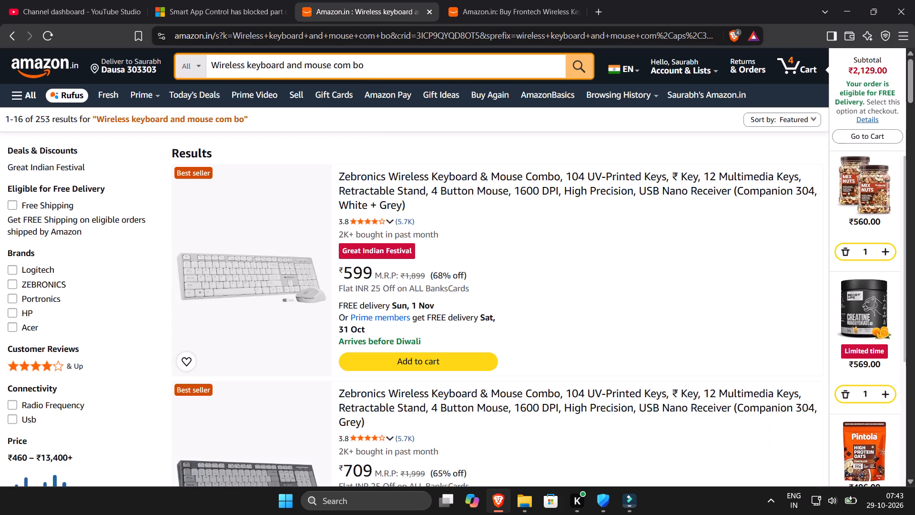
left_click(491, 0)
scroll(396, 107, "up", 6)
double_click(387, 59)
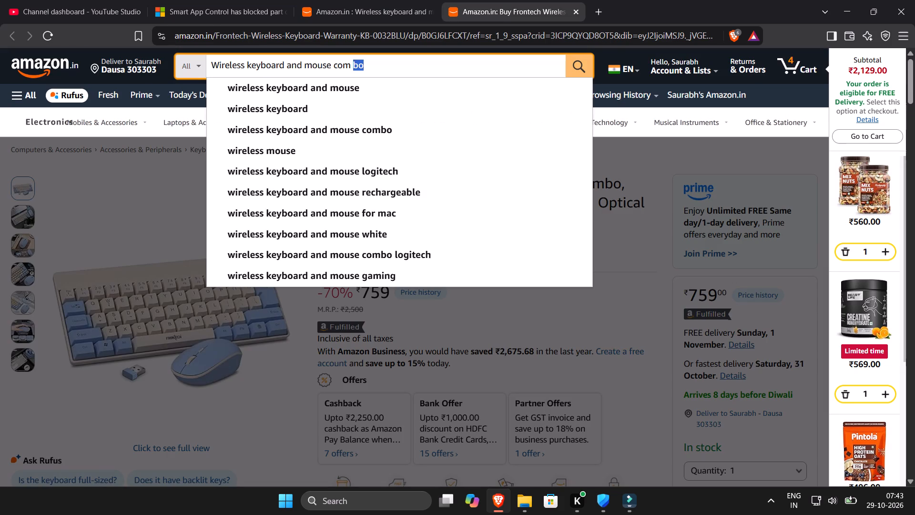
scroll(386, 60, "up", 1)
On the results page, correct the search text to "Wireless keyboard and mouse combo gaming" and run the search.
left_click(339, 14)
left_click(359, 62)
double_click(358, 62)
key("BackSpace")
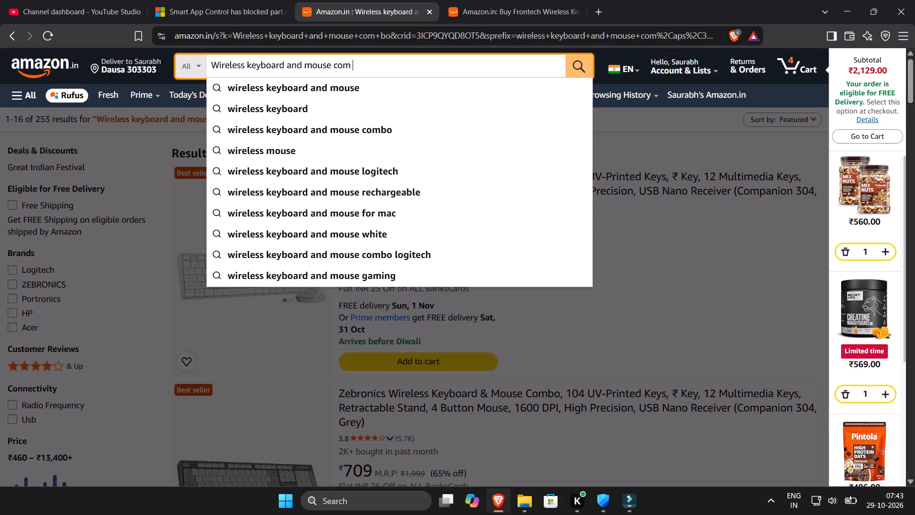
key("BackSpace")
key("BackSpace")
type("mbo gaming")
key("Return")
Examine the gaming combo results, comparing the MageGee, Ant Esports, Zebronics Transformer PRO, Frontech and EVM listings.
scroll(481, 278, "down", 4)
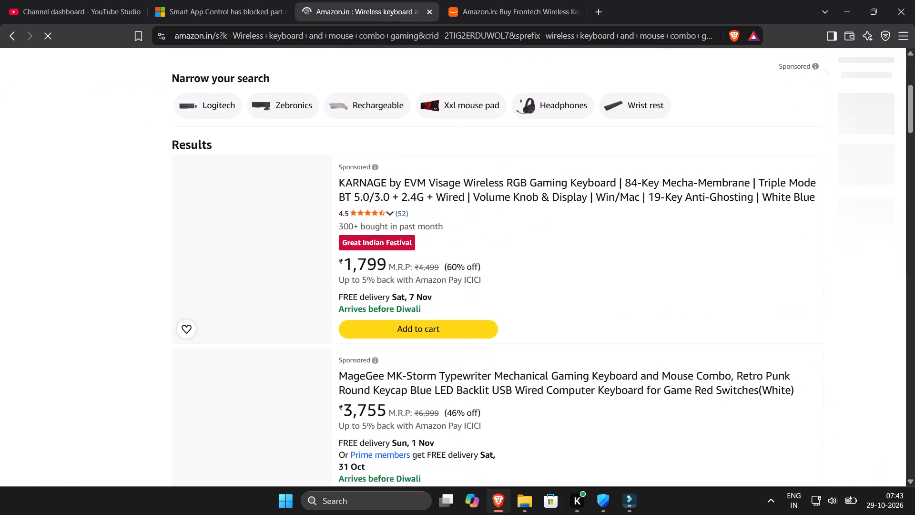
scroll(477, 283, "down", 3)
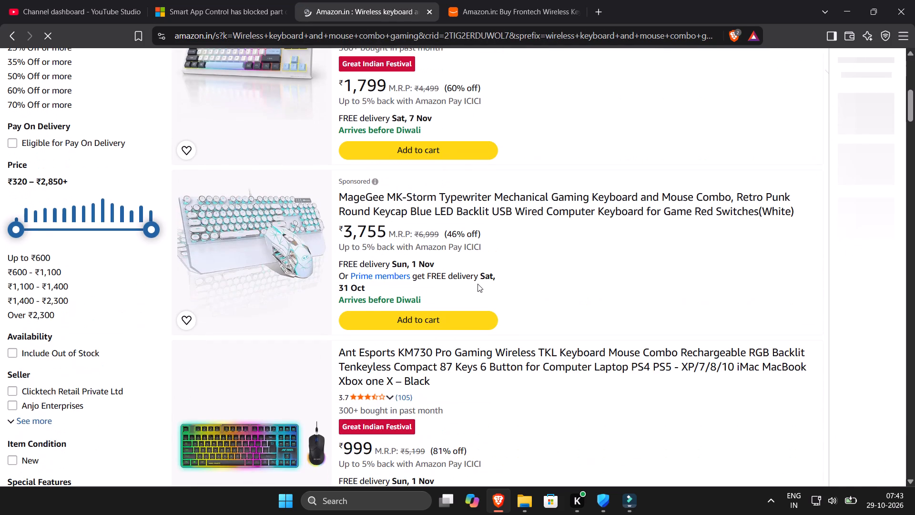
scroll(478, 284, "down", 9)
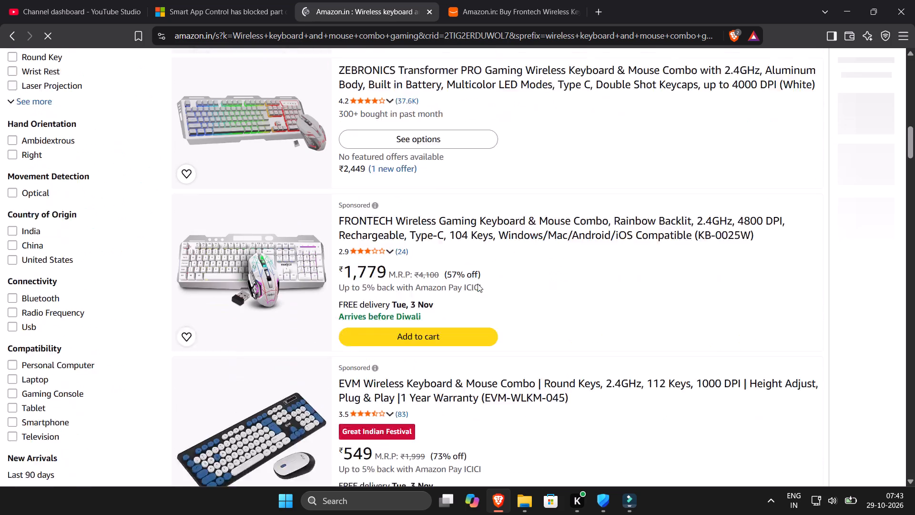
scroll(478, 284, "up", 1)
scroll(478, 284, "down", 6)
scroll(478, 284, "up", 7)
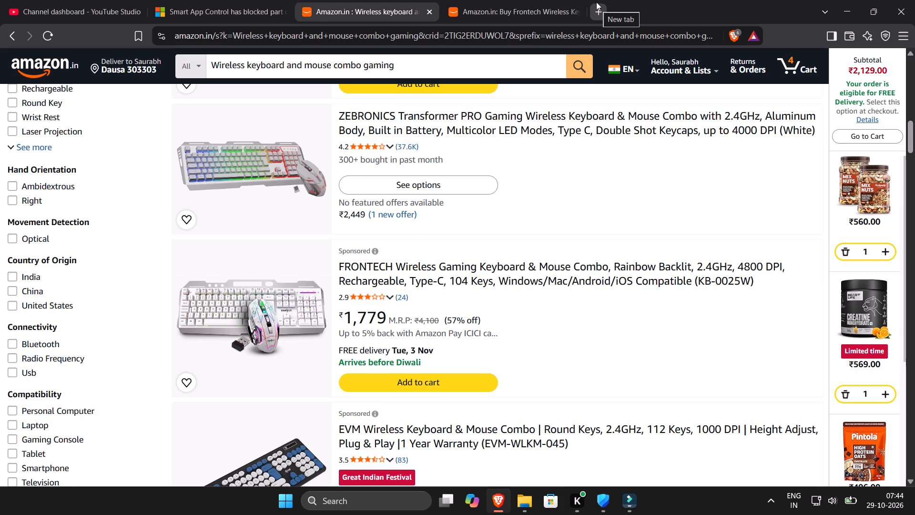
Search the web for flipkart in a new browser tab and open the Flipkart site.
left_click(596, 1)
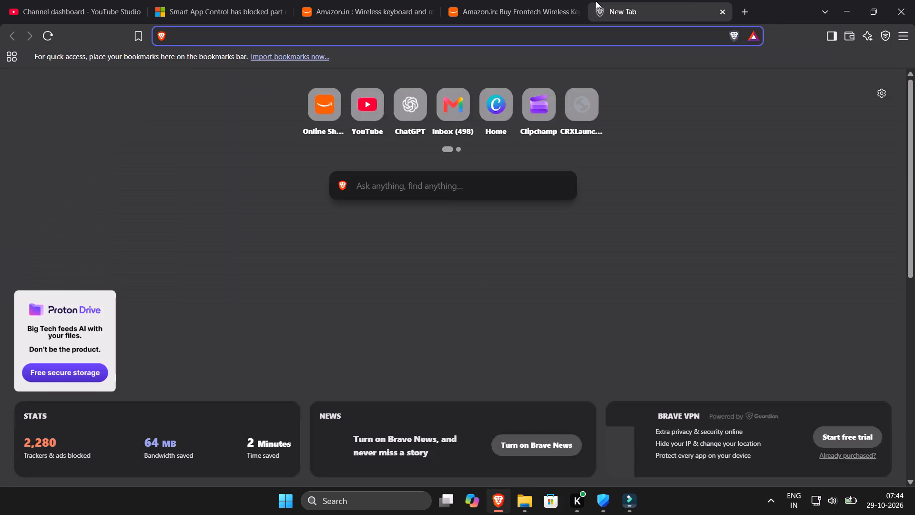
type("fl")
key("ctrl+a")
key("ctrl+BackSpace")
type("flipkart")
key("Return")
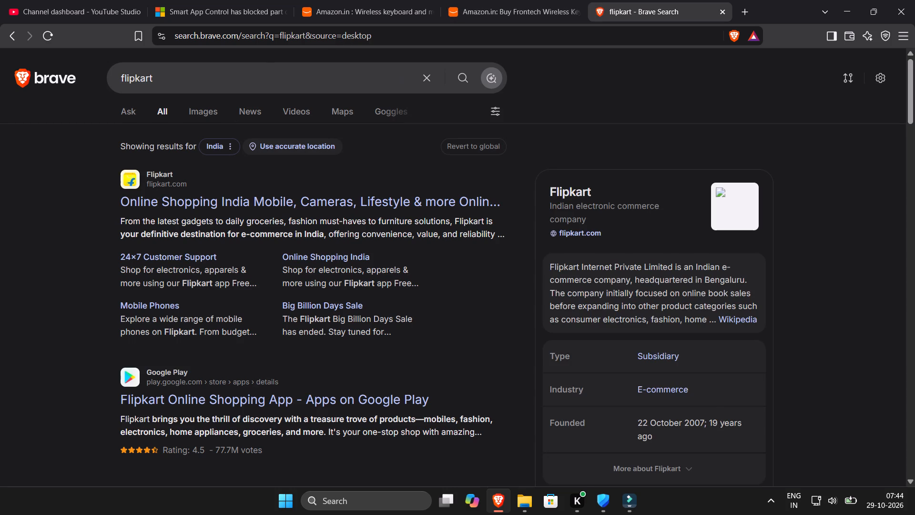
left_click(299, 201)
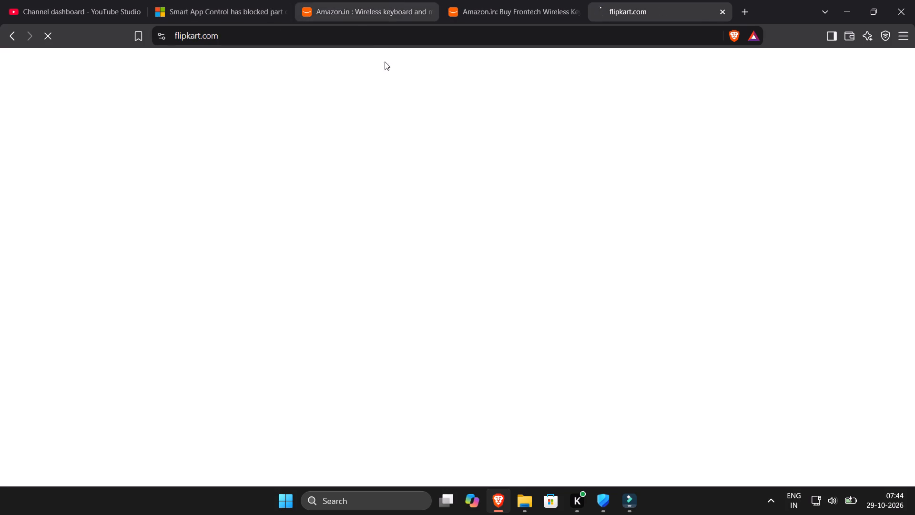
Dismiss the Flipkart login prompt, search for "keyboard mouse wireless combo gaming", and look through the listed combos.
left_click(414, 0)
left_click(661, 0)
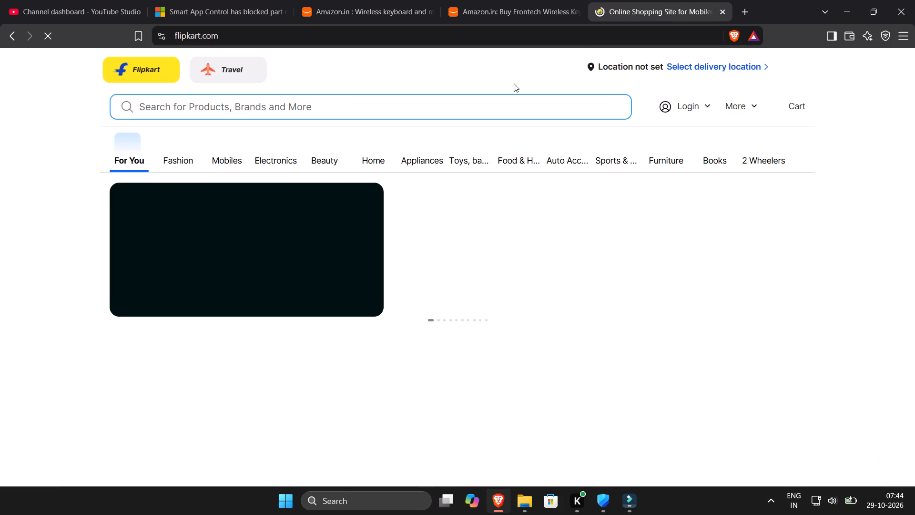
left_click(443, 106)
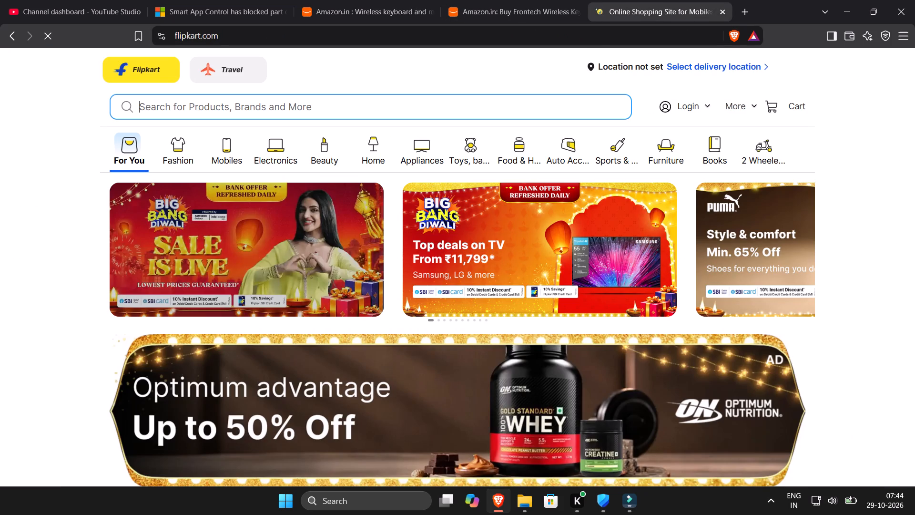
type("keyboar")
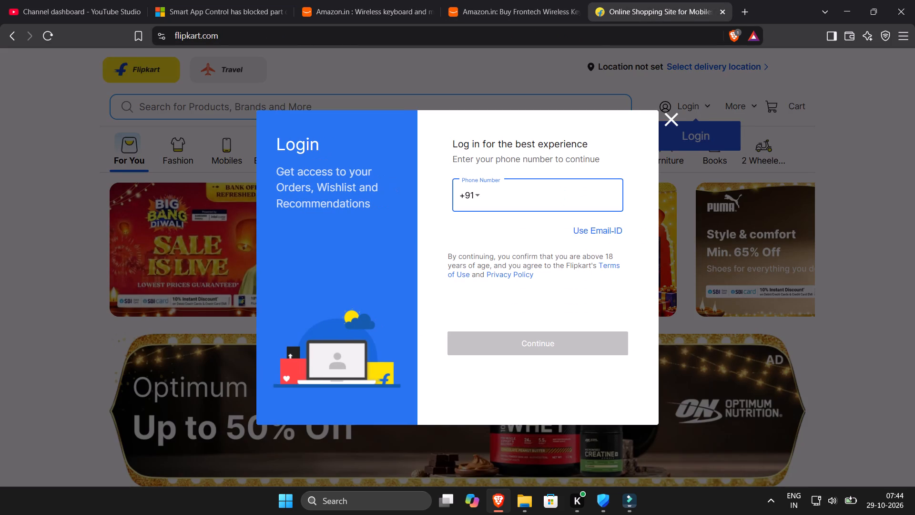
left_click(671, 113)
left_click(452, 115)
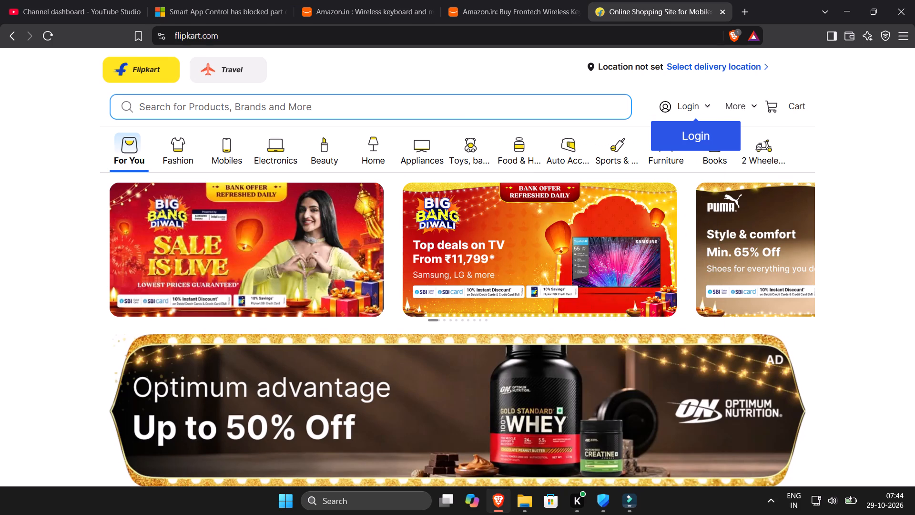
left_click(446, 112)
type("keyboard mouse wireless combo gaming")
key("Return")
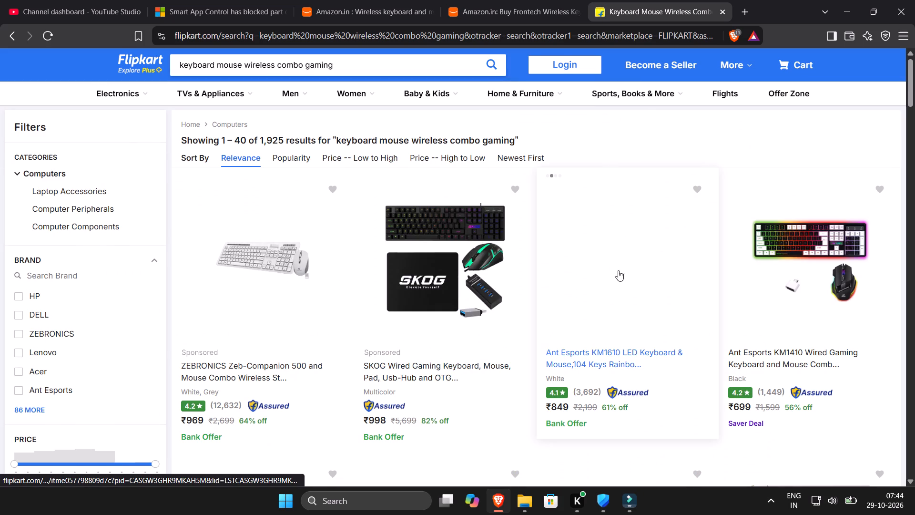
scroll(205, 309, "down", 4)
scroll(222, 271, "down", 1)
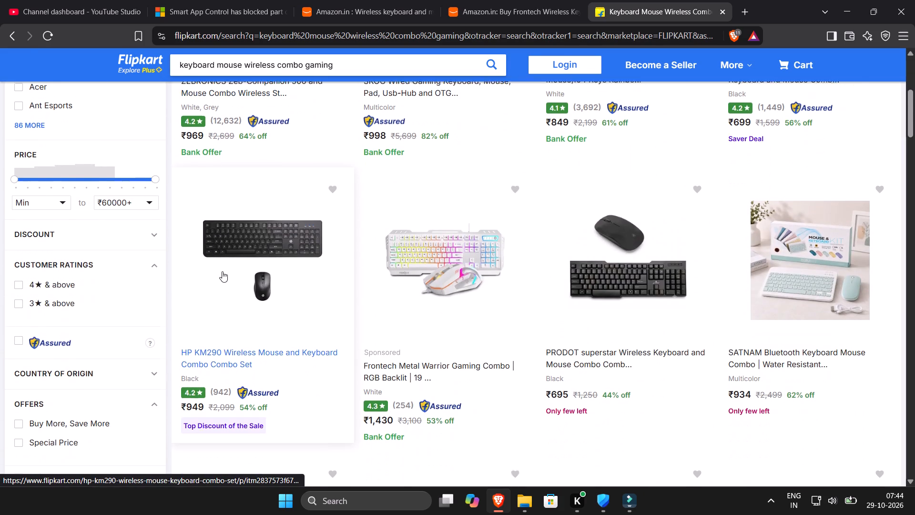
scroll(564, 325, "down", 5)
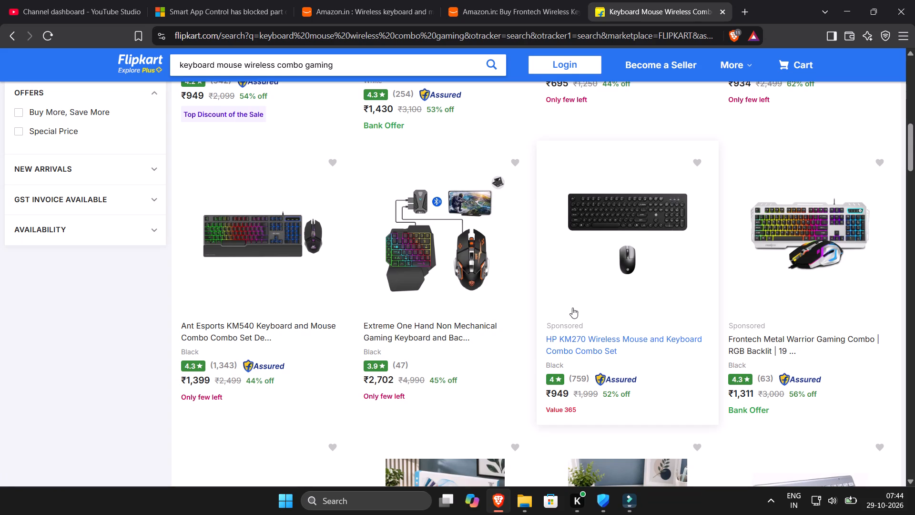
scroll(572, 308, "down", 2)
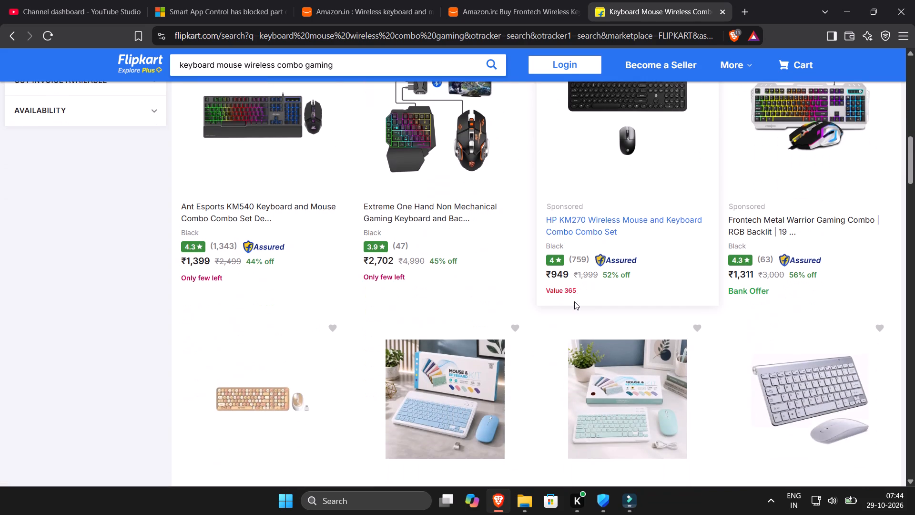
scroll(574, 301, "down", 4)
scroll(532, 299, "down", 2)
Return to the Amazon results for wireless gaming keyboard and mouse combos and compare the listed models and prices.
left_click(376, 0)
scroll(372, 191, "down", 6)
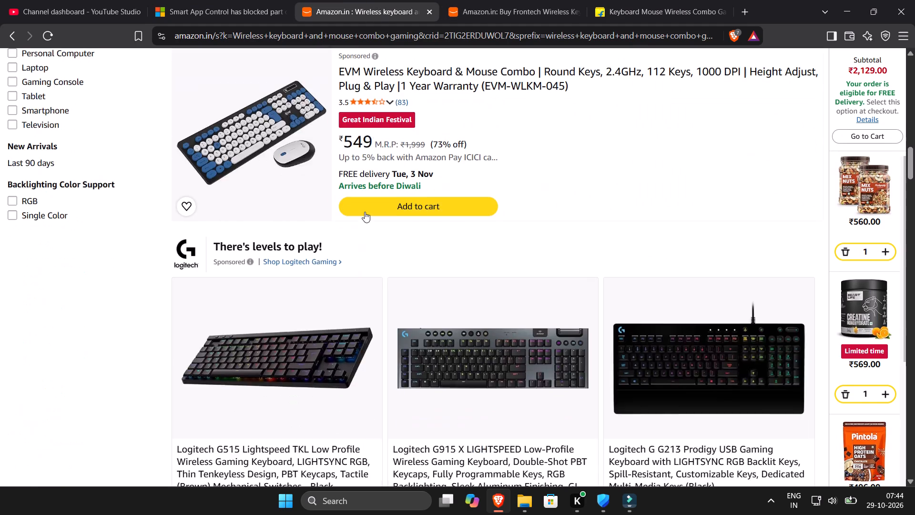
scroll(365, 212, "down", 10)
scroll(365, 212, "up", 8)
scroll(331, 176, "down", 8)
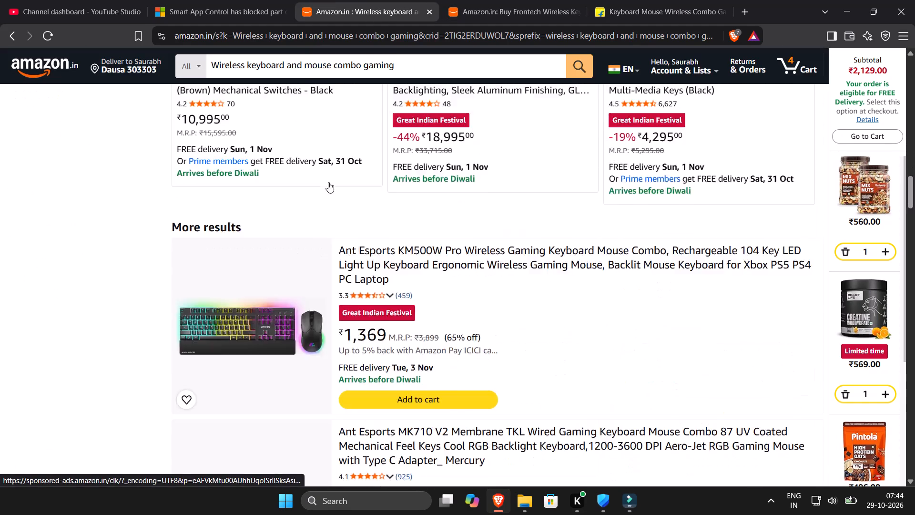
scroll(328, 182, "down", 2)
scroll(312, 231, "down", 2)
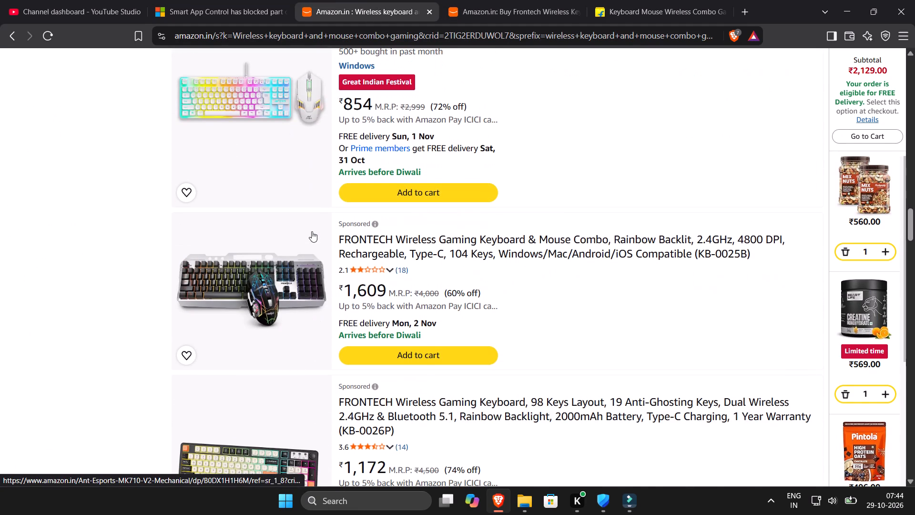
scroll(312, 231, "down", 1)
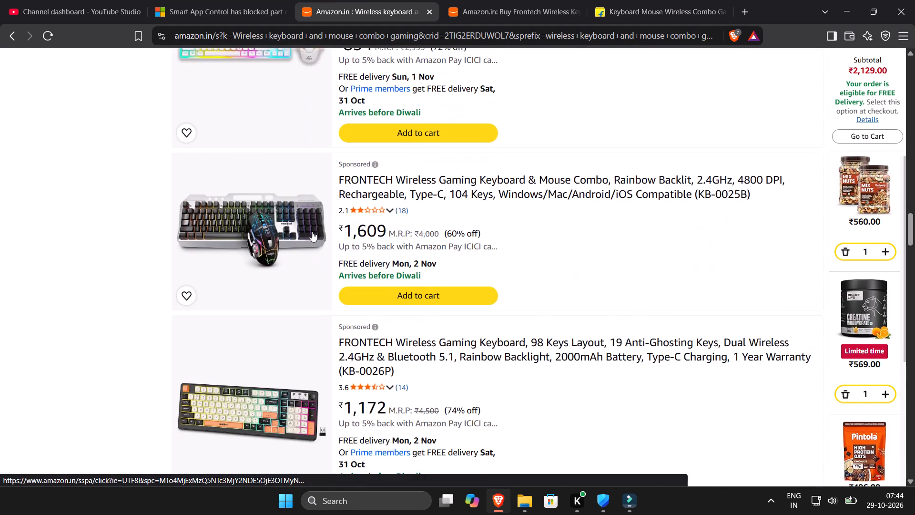
scroll(312, 231, "down", 5)
scroll(224, 237, "down", 6)
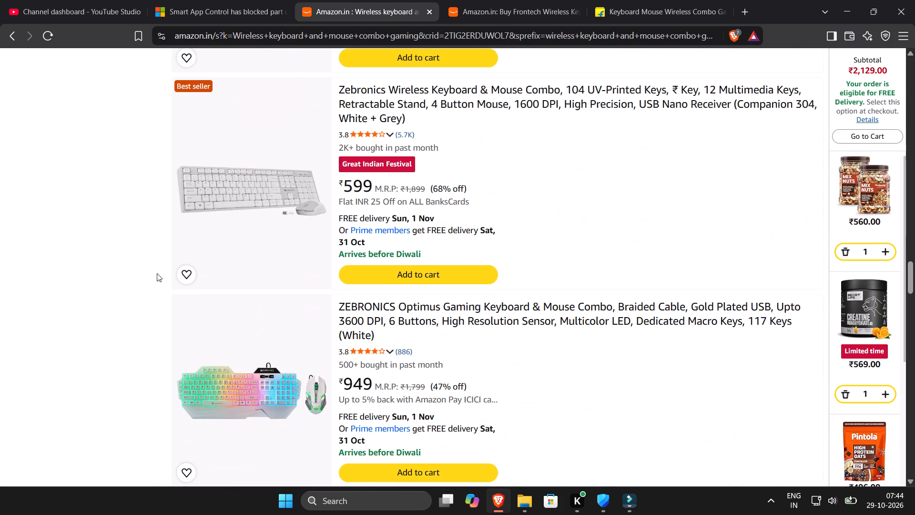
scroll(148, 278, "down", 5)
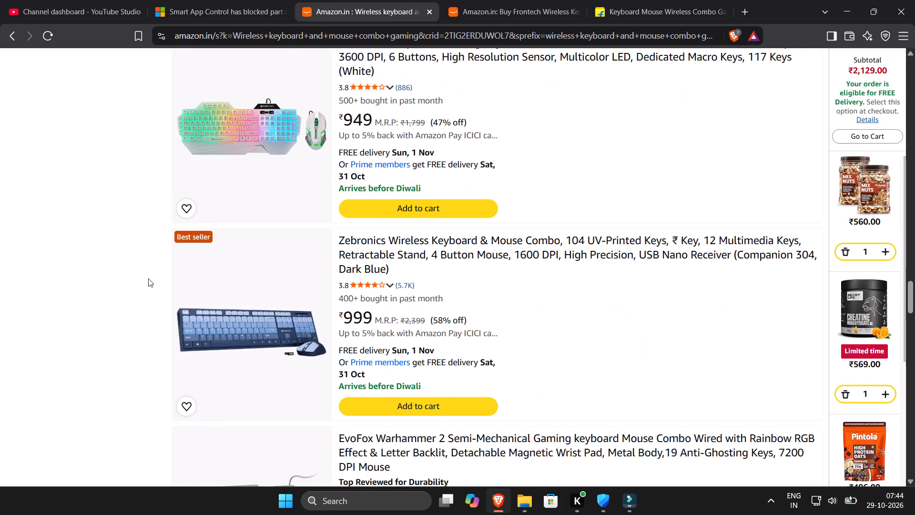
scroll(148, 278, "down", 20)
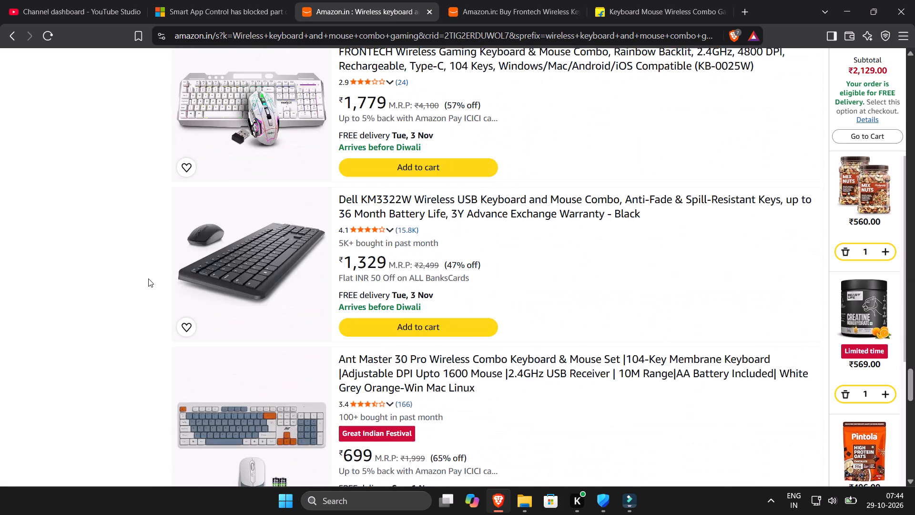
scroll(148, 278, "down", 3)
middle_click(148, 278)
middle_click(161, 93)
scroll(173, 90, "up", 1)
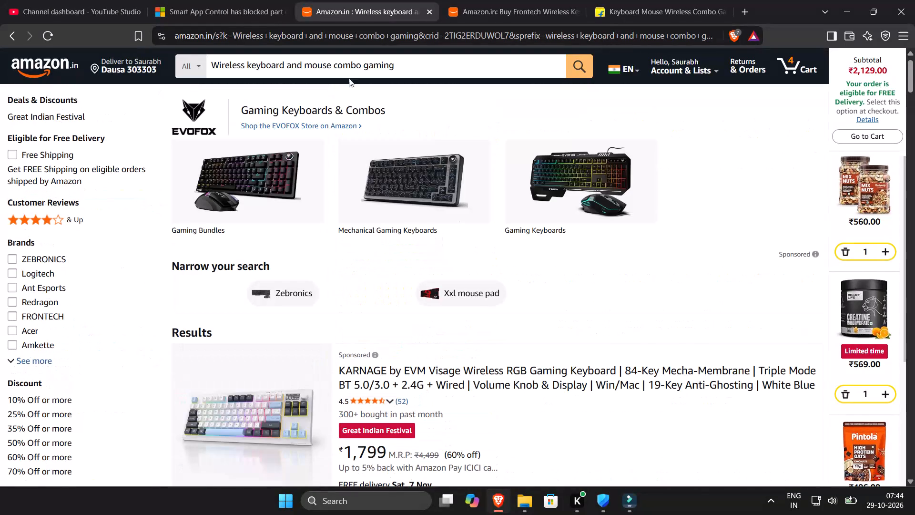
Search Amazon for a compact version of the wireless keyboard and mouse combo.
left_click(390, 69)
left_click_drag(390, 68, 362, 70)
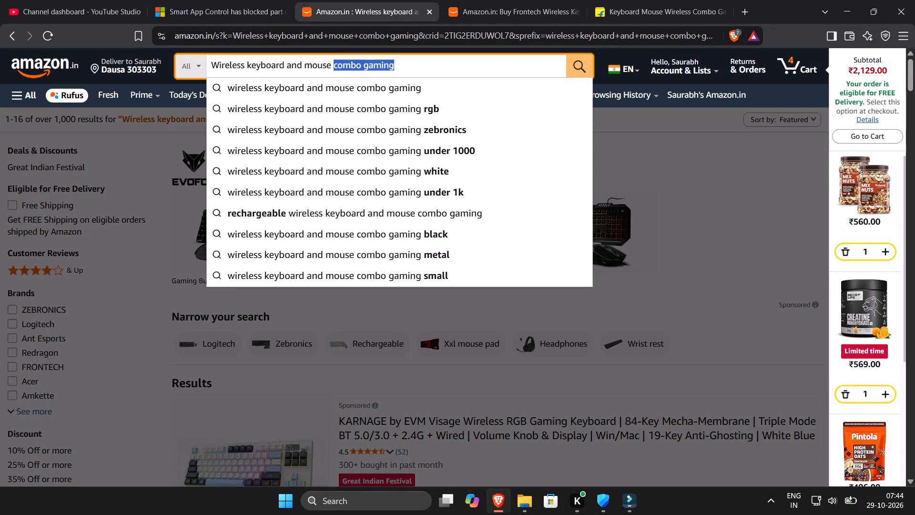
left_click_drag(362, 70, 373, 70)
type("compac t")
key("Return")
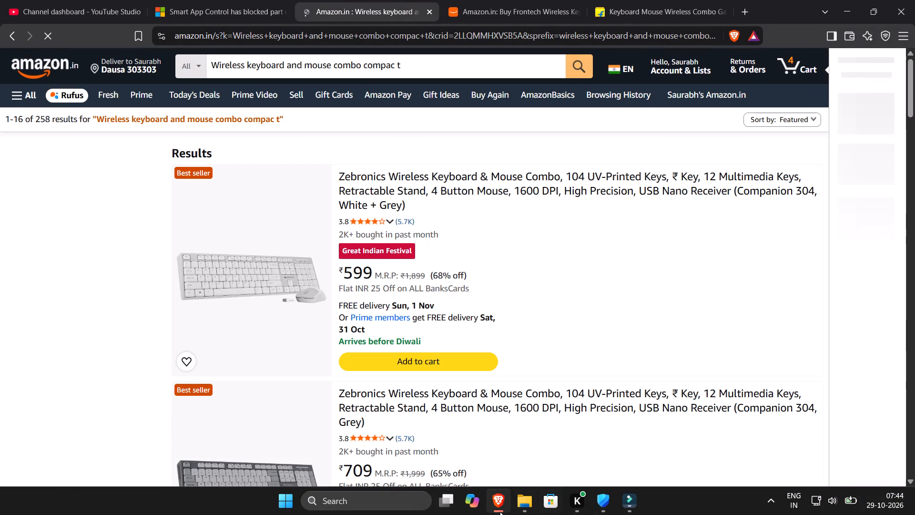
Look through the Amazon results for compact wireless keyboard and mouse combos, comparing models, prices and ratings.
scroll(465, 0, "down", 1)
scroll(463, 419, "down", 2)
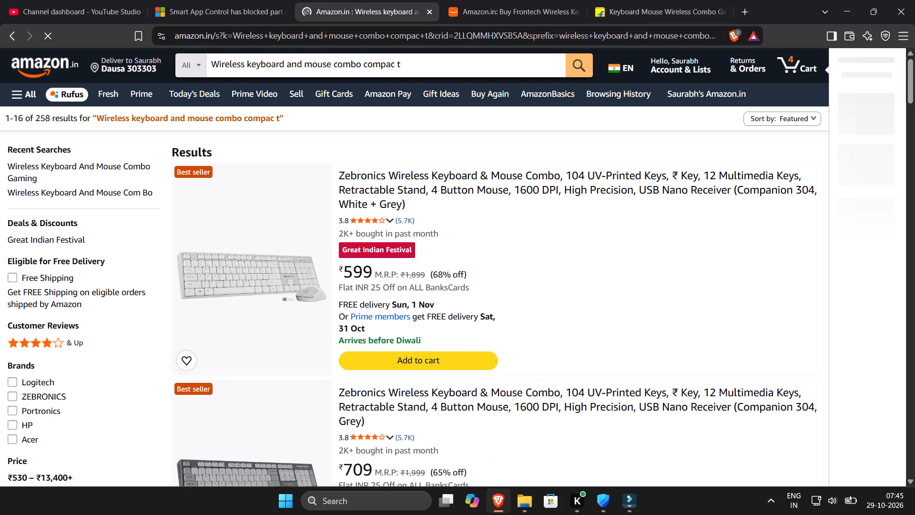
scroll(483, 433, "down", 15)
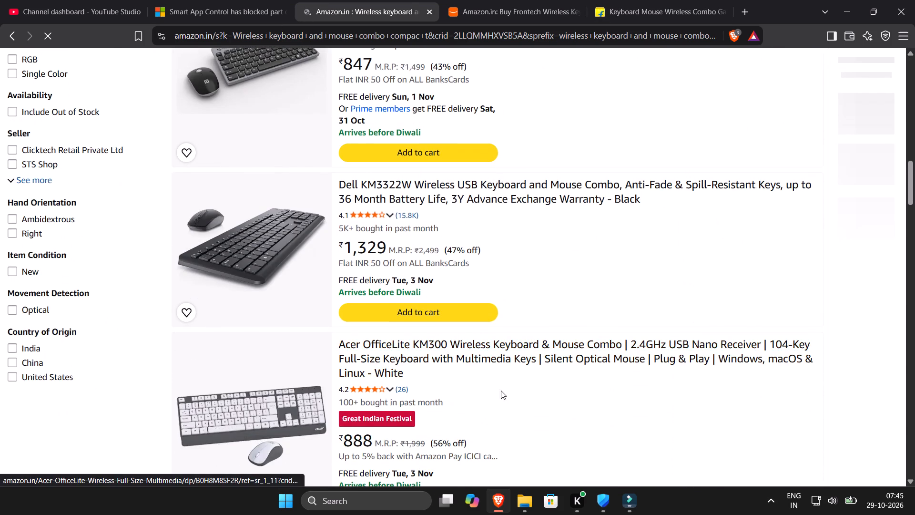
scroll(494, 369, "up", 2)
scroll(490, 368, "down", 16)
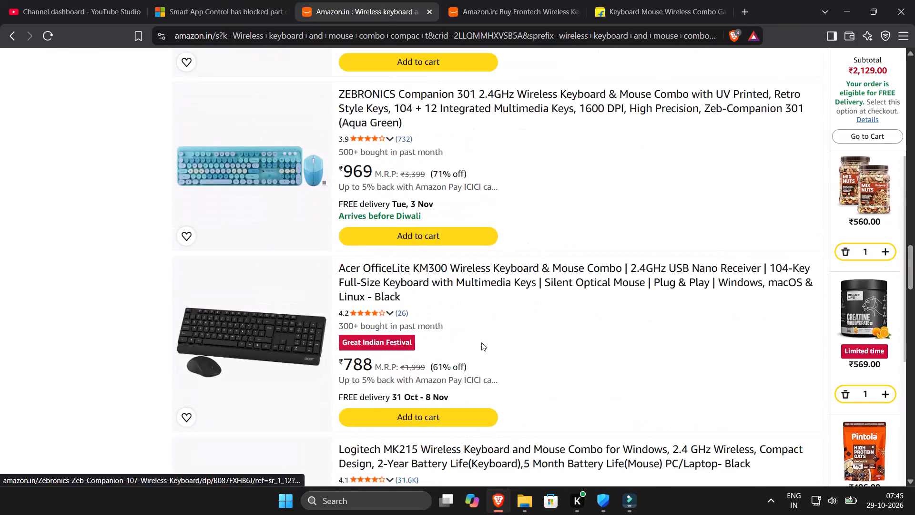
scroll(478, 375, "up", 4)
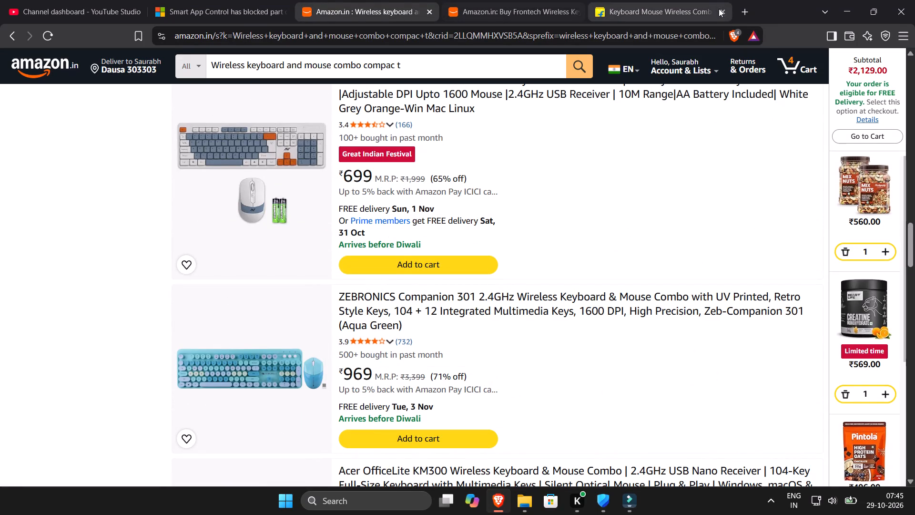
scroll(856, 241, "down", 6)
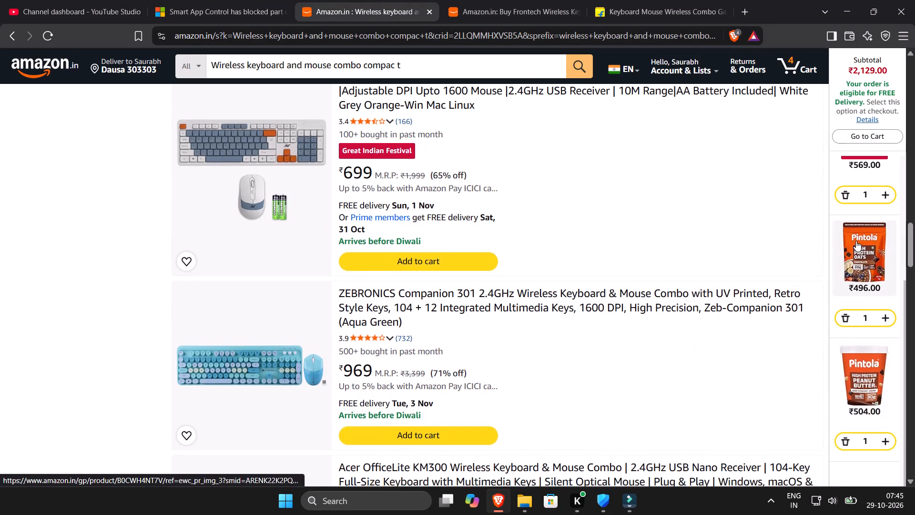
scroll(856, 241, "up", 18)
scroll(876, 242, "down", 1)
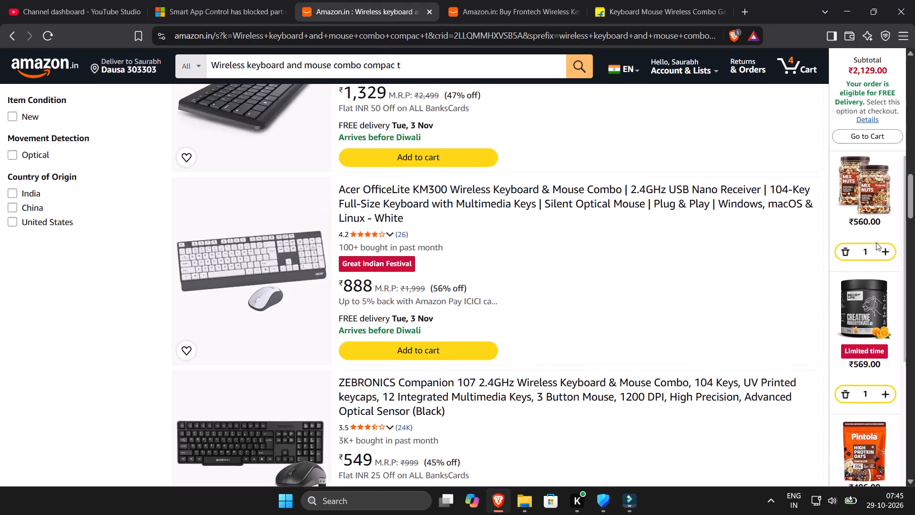
scroll(875, 242, "down", 3)
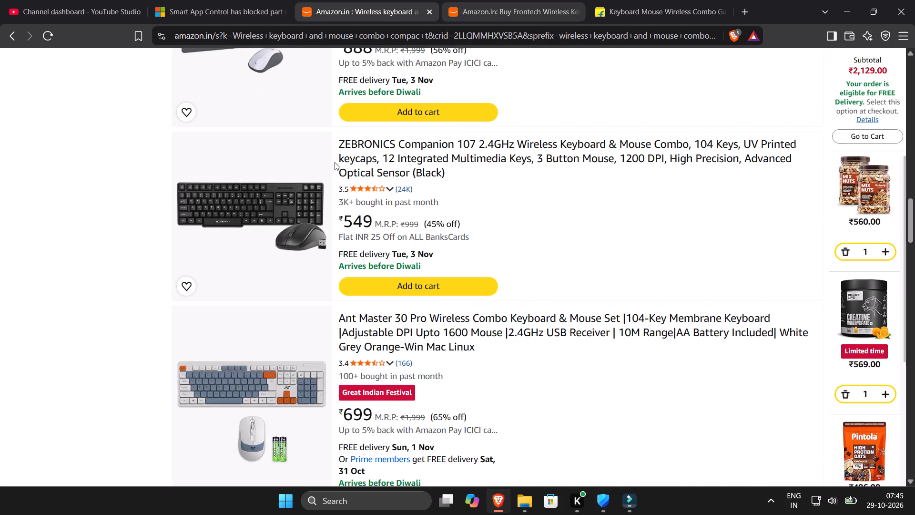
scroll(335, 162, "up", 6)
scroll(337, 183, "down", 20)
scroll(337, 183, "down", 6)
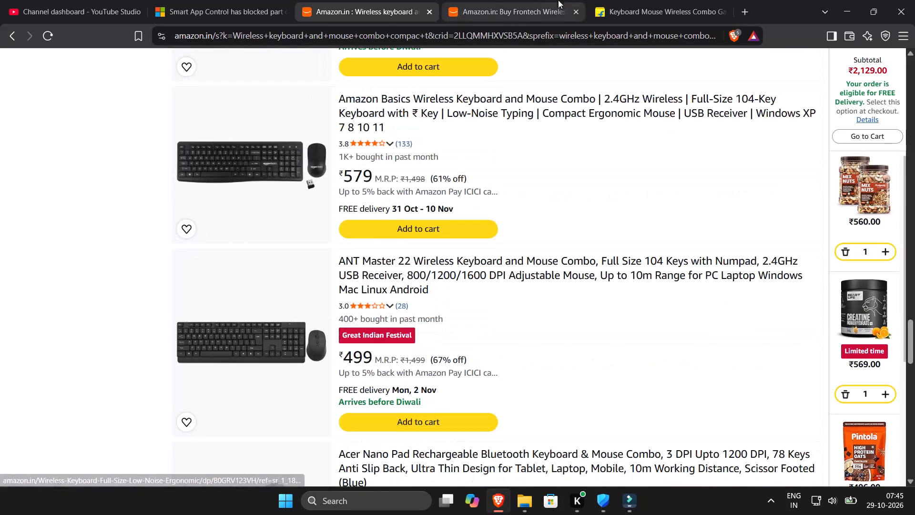
Review the product images and details on the Amazon page for the Frontech KB-0032BLU wireless keyboard and mouse combo.
left_click(540, 0)
left_click(362, 408)
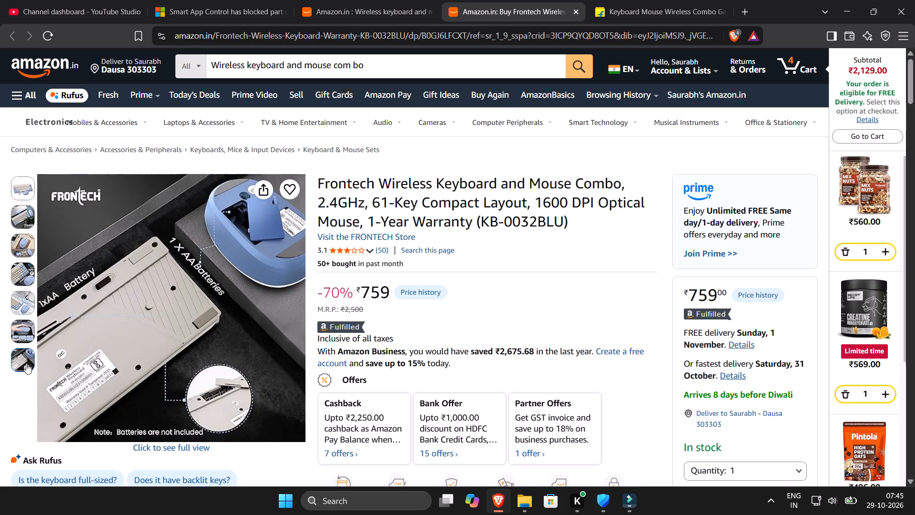
scroll(26, 367, "down", 5)
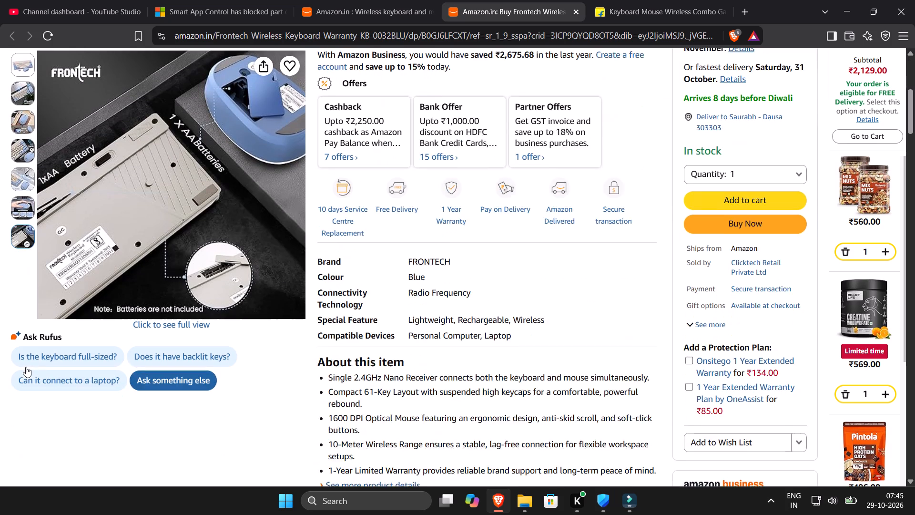
scroll(326, 163, "up", 4)
scroll(279, 54, "up", 4)
Start a new Amazon search from the Frontech product page with the term "rechargeable".
double_click(315, 68)
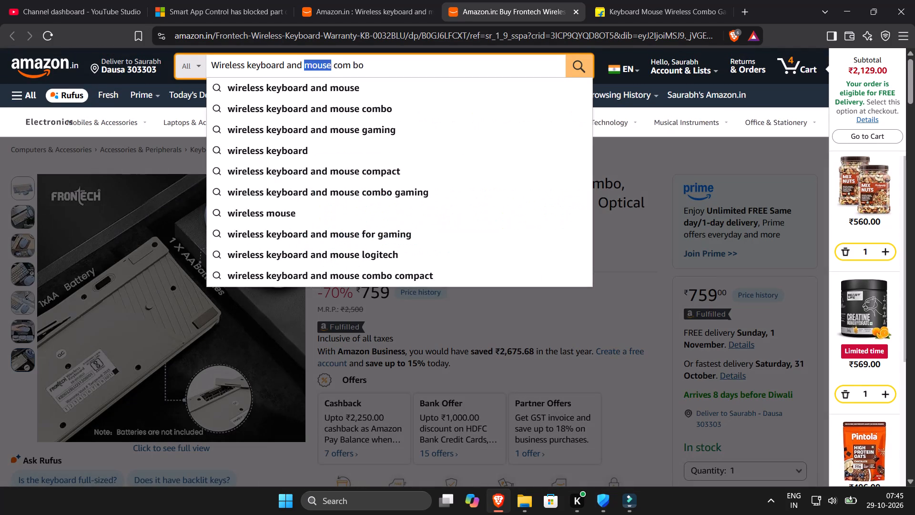
left_click(306, 65)
key("ctrl+a")
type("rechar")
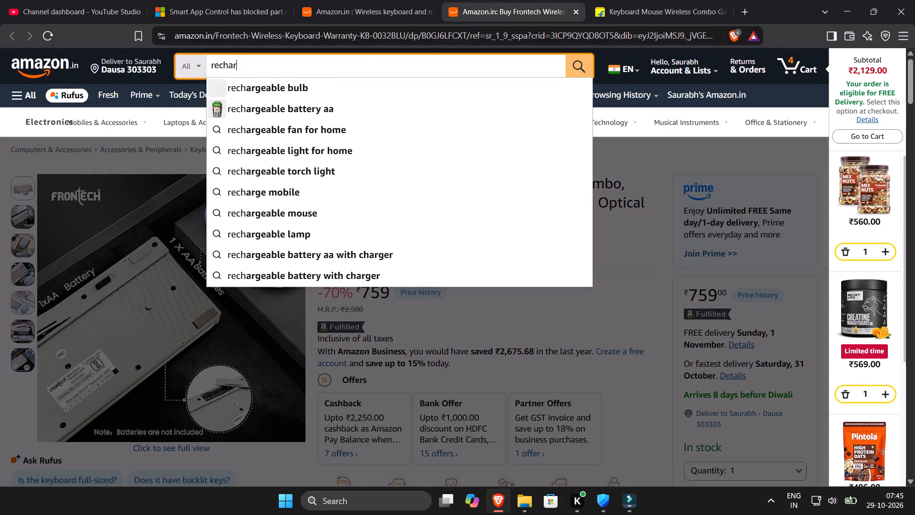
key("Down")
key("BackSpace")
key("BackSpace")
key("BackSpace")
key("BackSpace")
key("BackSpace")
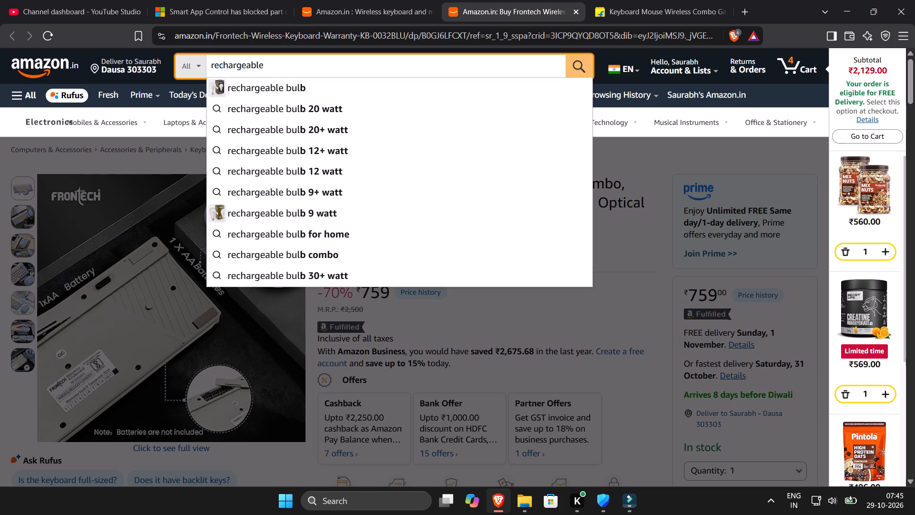
Search Amazon for "rechargeable keyboard mouse".
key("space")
type("keb")
key("BackSpace")
type("yboard mouse")
key("Return")
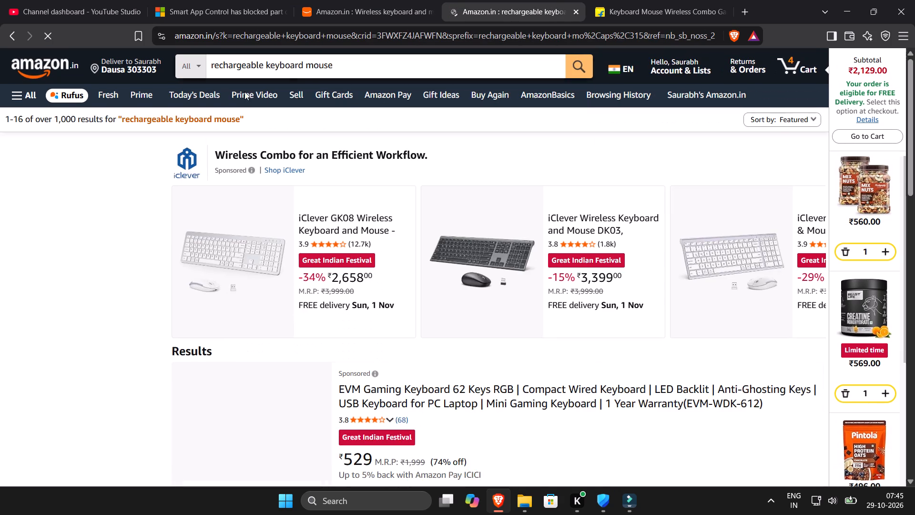
Browse the search results, open the EVM Gaming Keyboard 62 Keys RGB in its own tab and view its second product image.
scroll(301, 253, "down", 2)
scroll(334, 285, "down", 4)
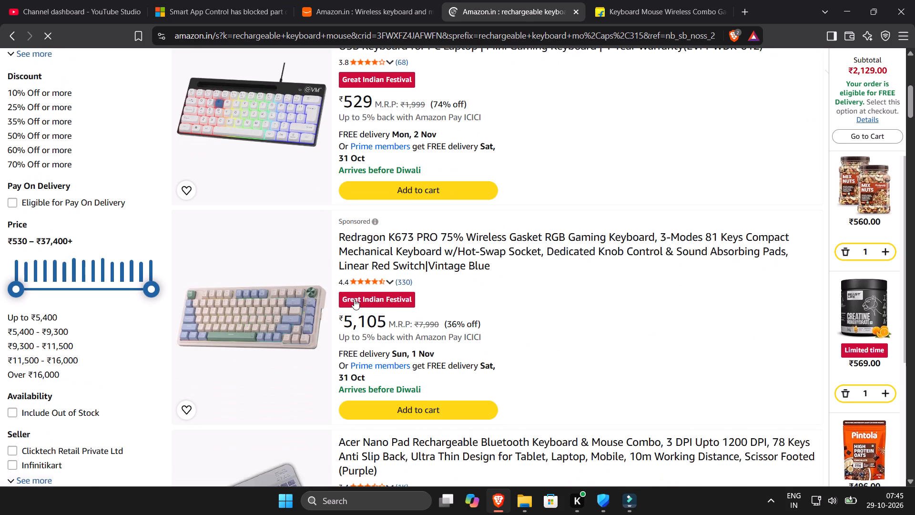
scroll(347, 300, "up", 3)
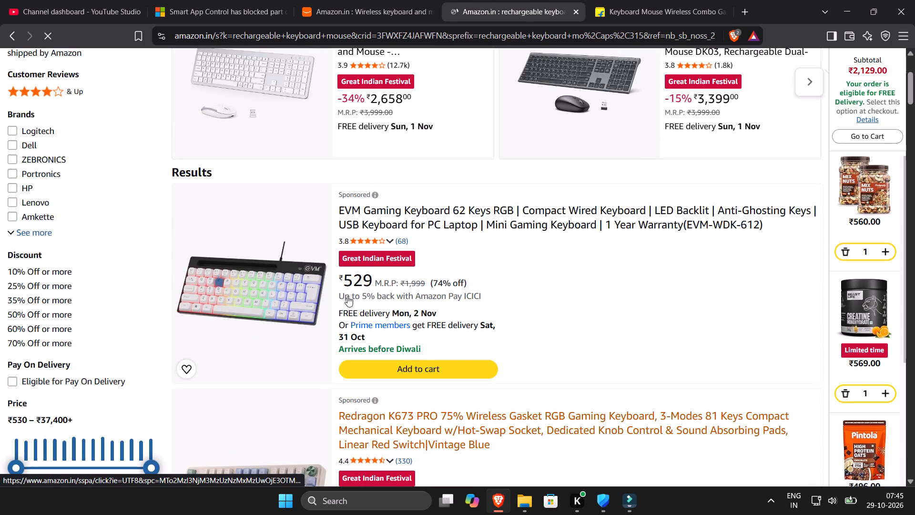
middle_click(457, 219)
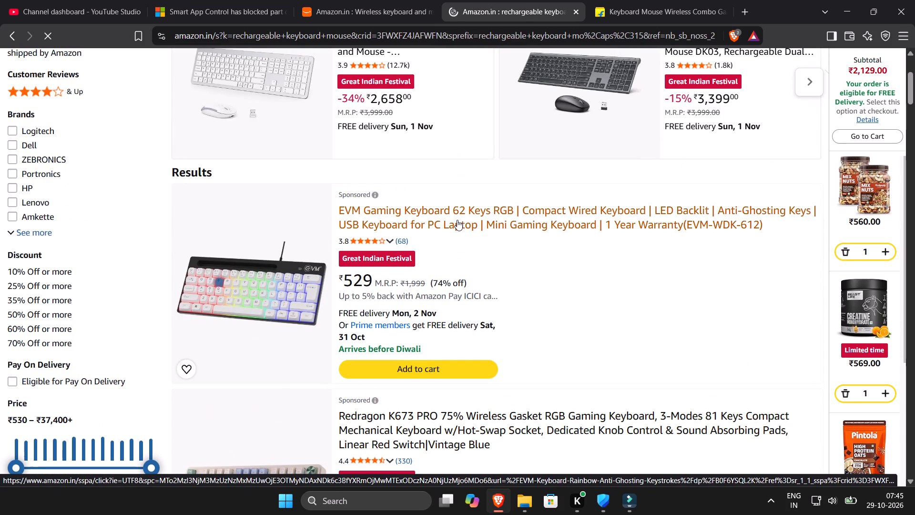
left_click(578, 2)
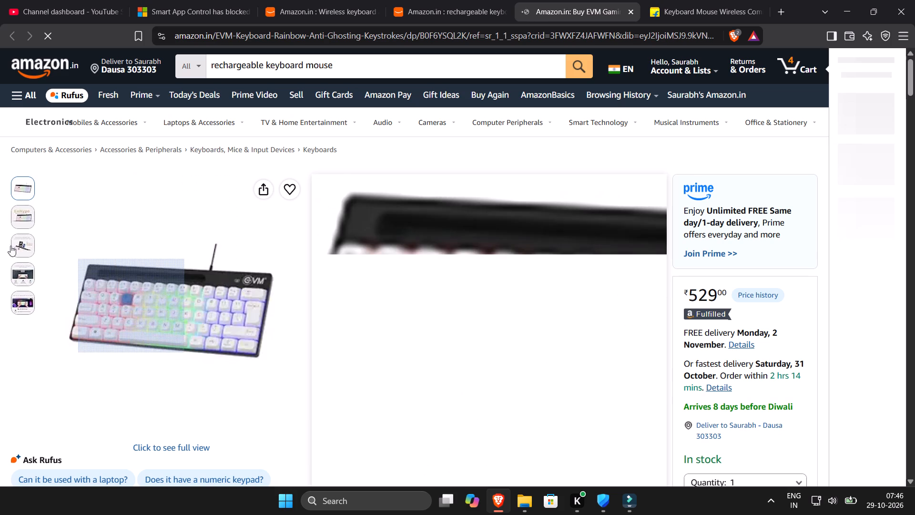
left_click(24, 216)
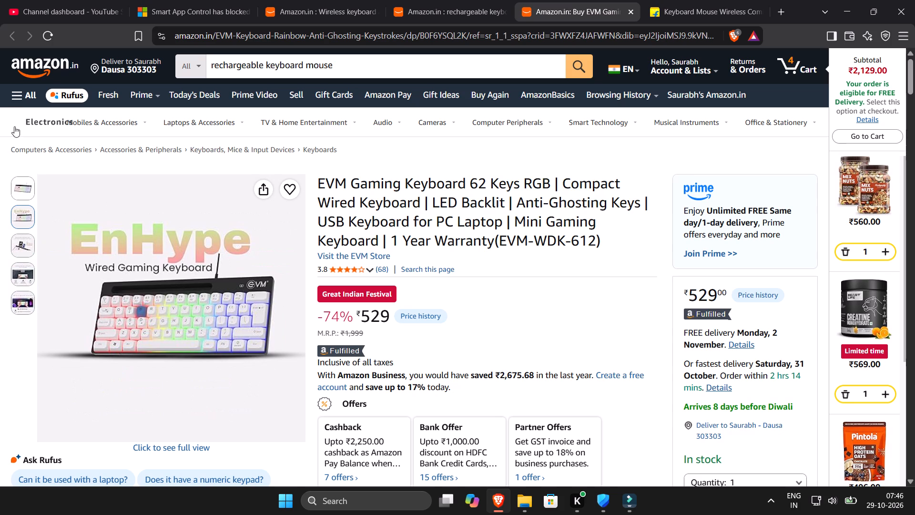
Return to the Amazon results for "rechargeable keyboard mouse" and examine the listed keyboards and combos, their features and prices.
left_click(340, 0)
left_click(413, 0)
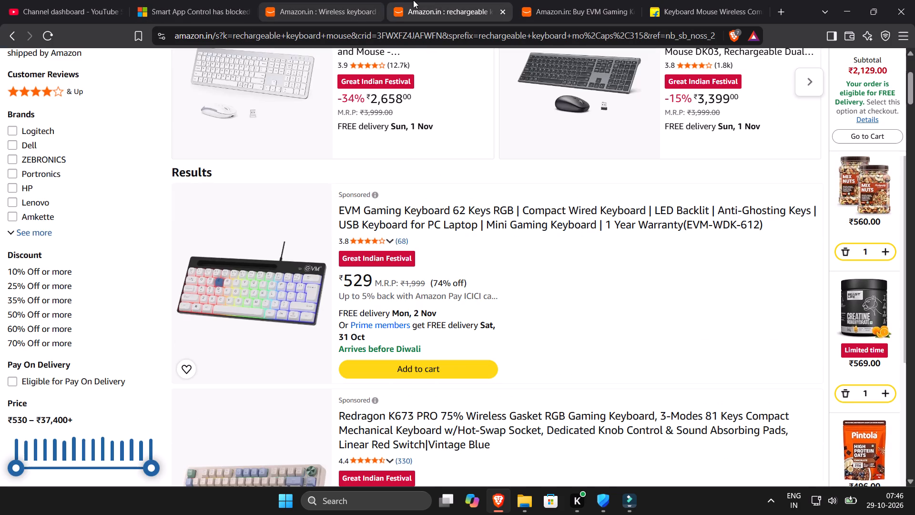
left_click(275, 0)
left_click(415, 0)
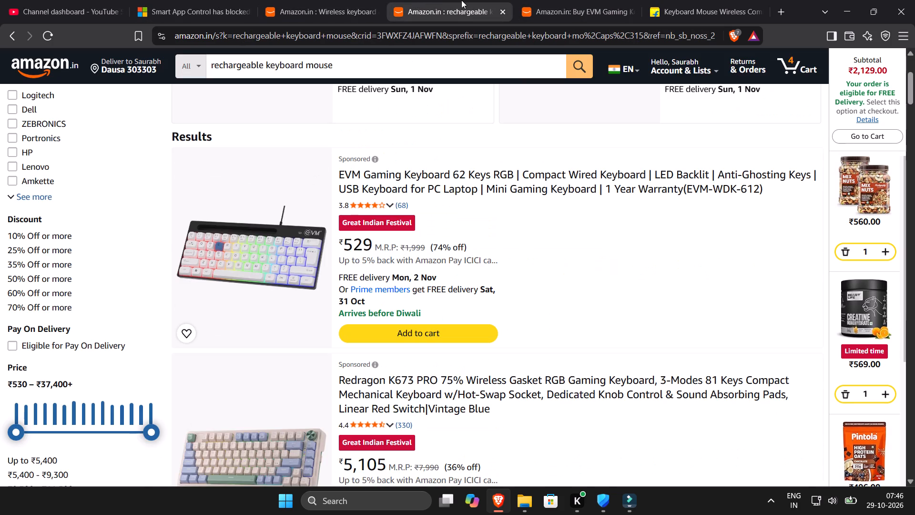
left_click(461, 0)
left_click(539, 0)
left_click(509, 2)
scroll(368, 224, "down", 4)
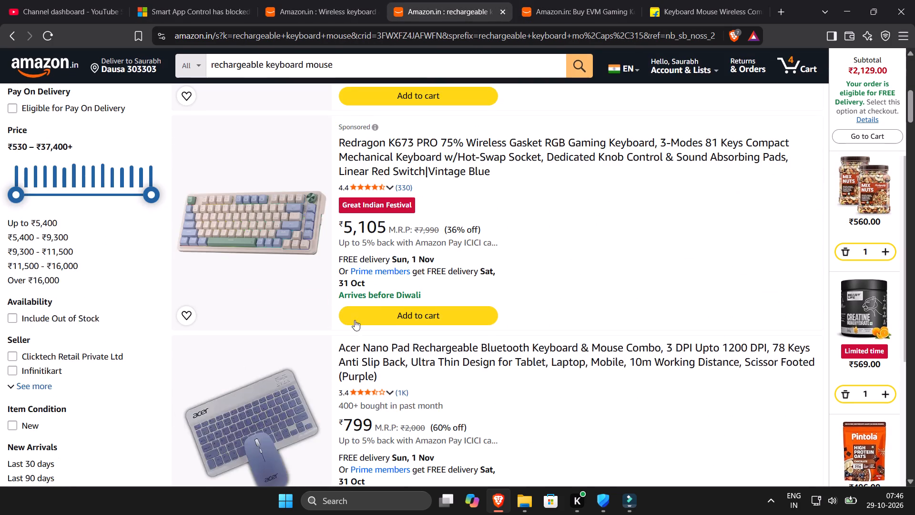
scroll(442, 189, "down", 5)
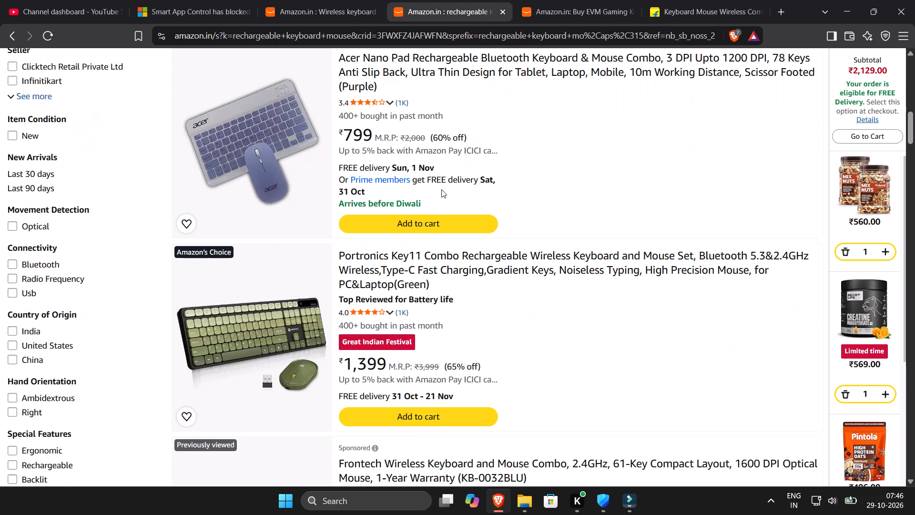
scroll(407, 206, "down", 13)
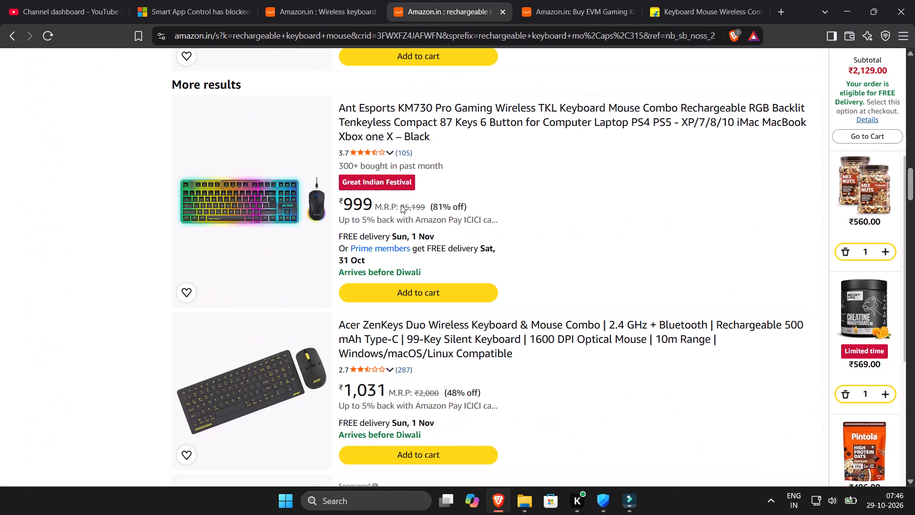
scroll(382, 218, "down", 11)
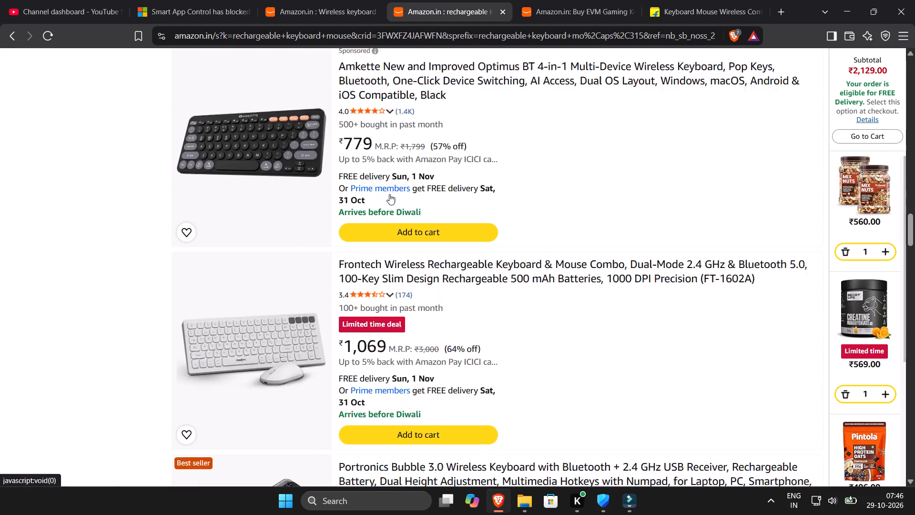
scroll(389, 194, "down", 7)
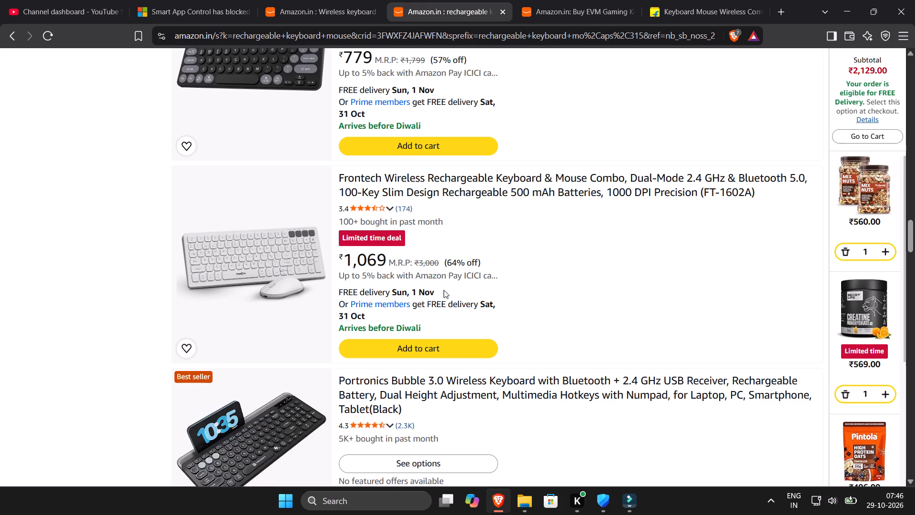
scroll(444, 286, "down", 6)
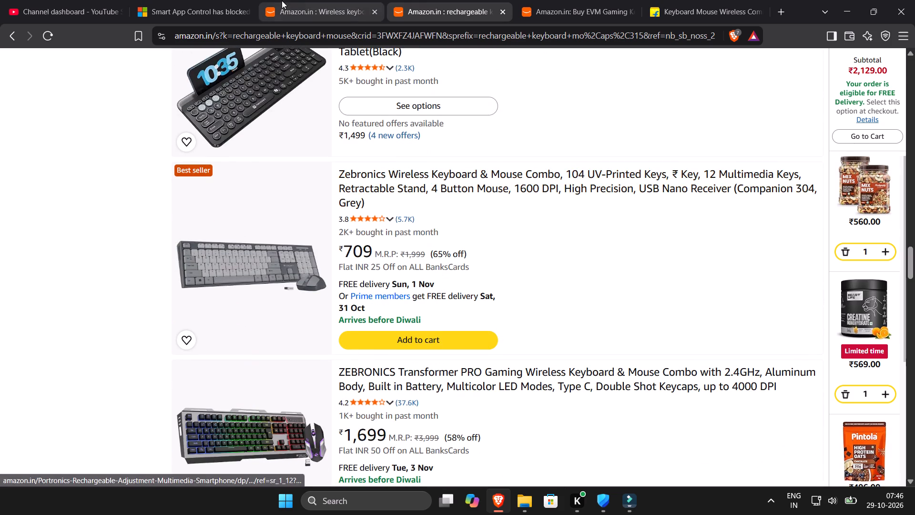
Switch to Filmora and finish silence detection, replacing the recording on the timeline with the version cut at its silences.
left_click(629, 500)
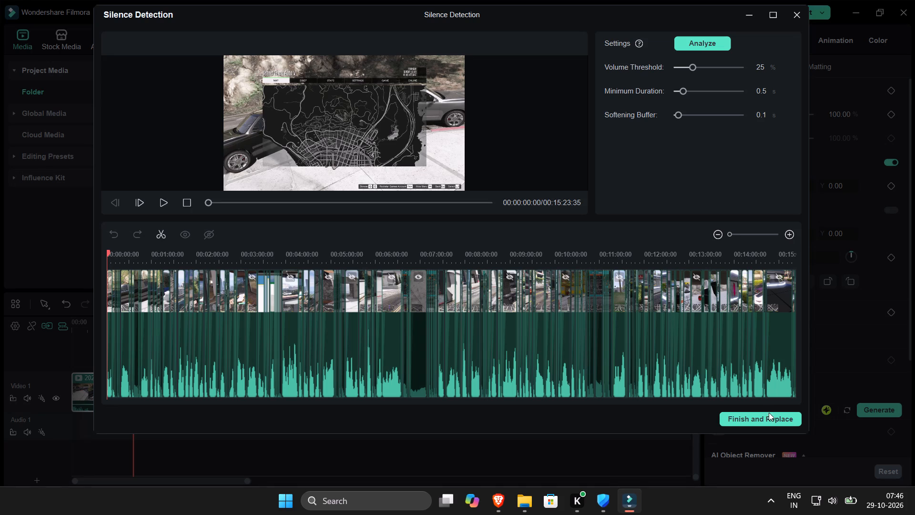
left_click(763, 412)
left_click(756, 422)
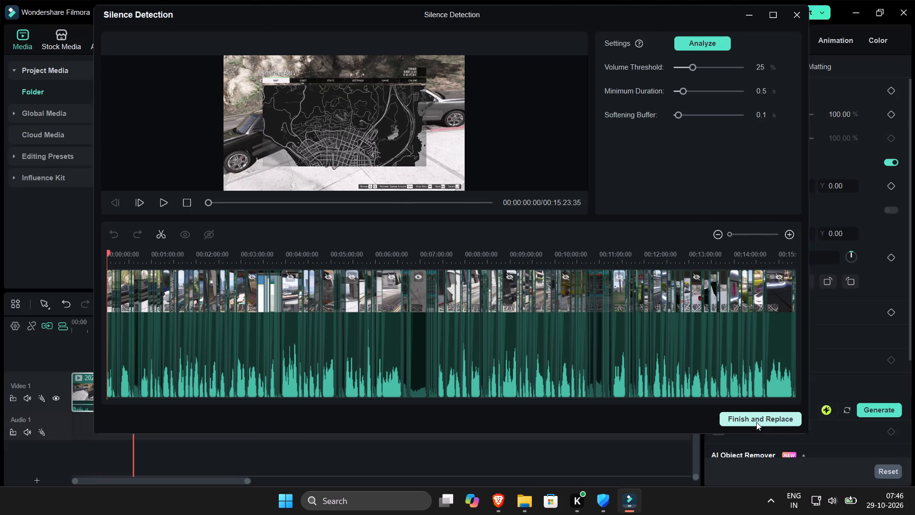
left_click(522, 355)
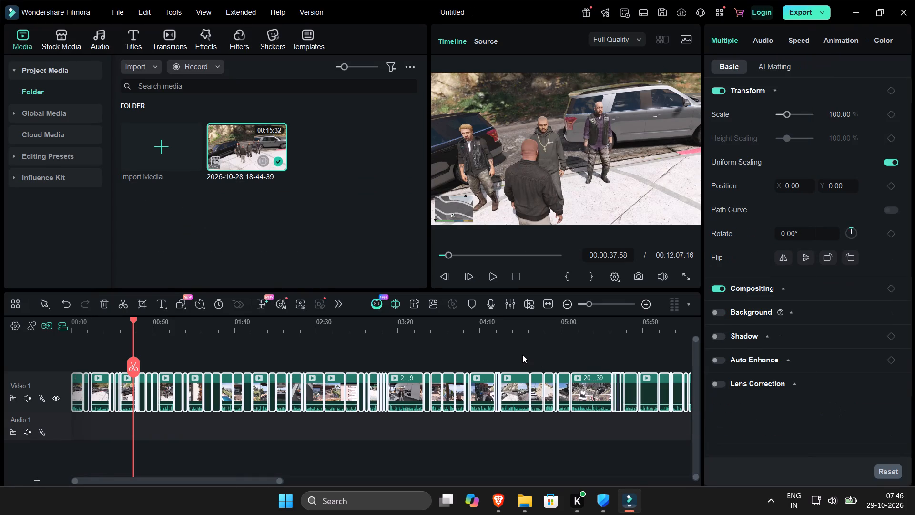
Play back the silence-trimmed timeline from about 27 seconds and select the very short leftover clip near 29 seconds on Video 1.
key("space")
double_click(645, 303)
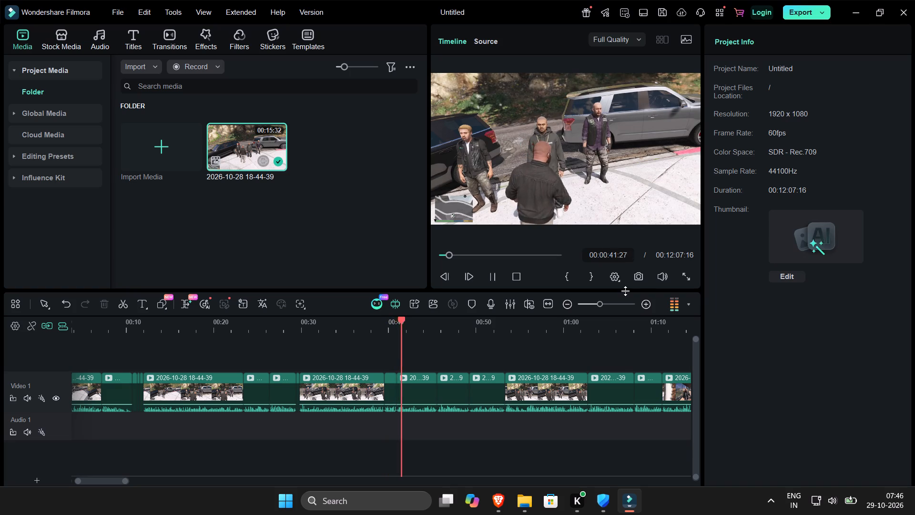
left_click(282, 323)
left_click(298, 381)
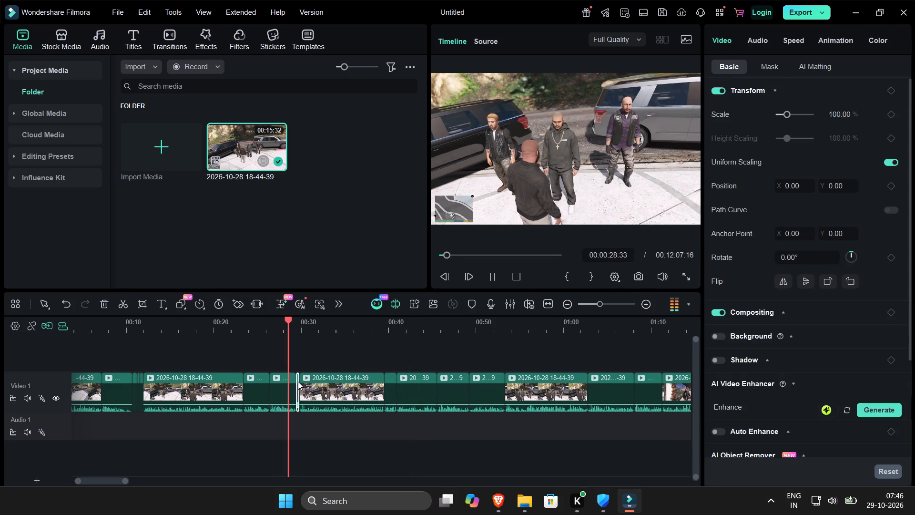
Back in Filmora, delete the selected short sliver clip just before 00:30 on the Video 1 track.
key("Delete")
left_click(260, 336)
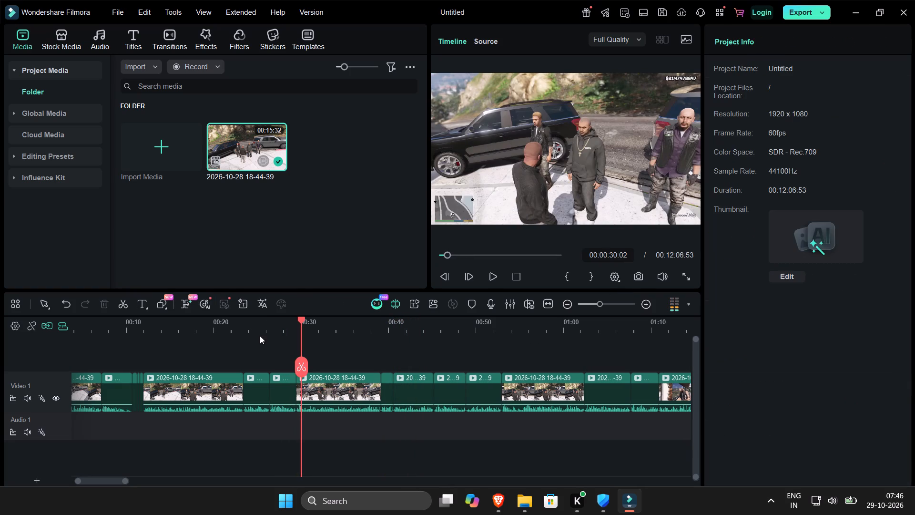
Scale the short clip at about 00:27 on Video 1 to 445% and reposition it to X 2479.72, Y -658.09.
left_click(240, 326)
key("space")
left_click(280, 391)
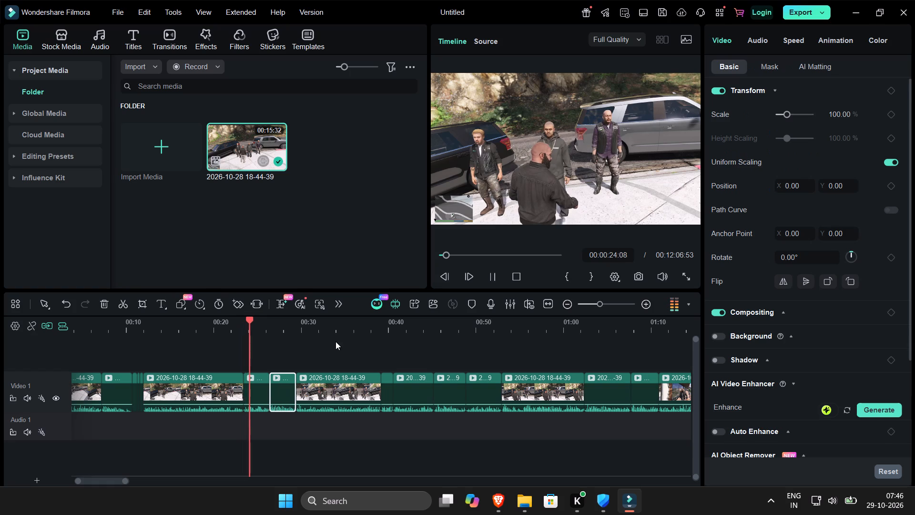
left_click(280, 327)
key("space")
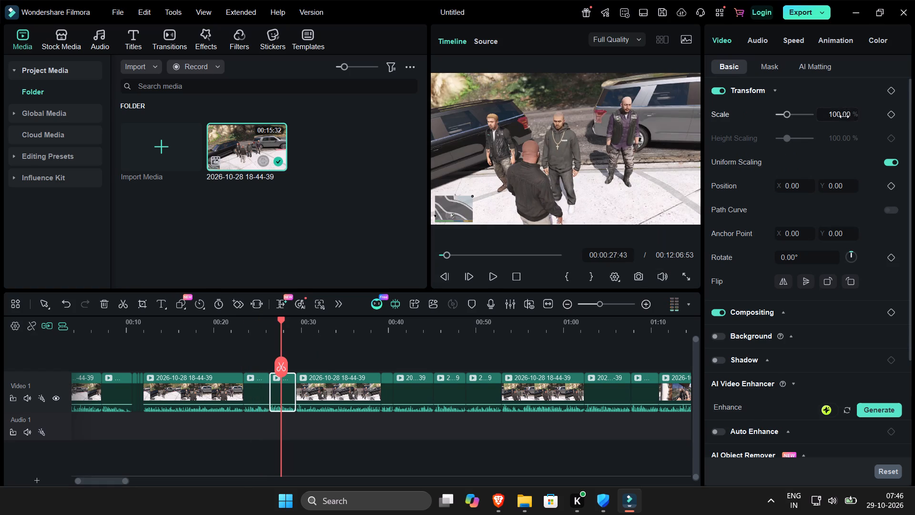
left_click(843, 116)
left_click_drag(581, 142, 711, 175)
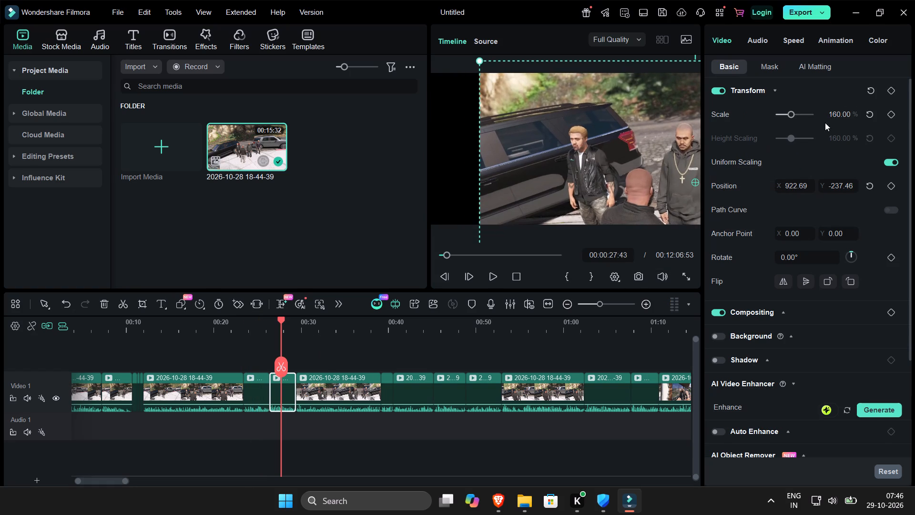
left_click_drag(836, 118, 842, 120)
left_click_drag(569, 132, 788, 182)
left_click_drag(606, 135, 605, 144)
key("space")
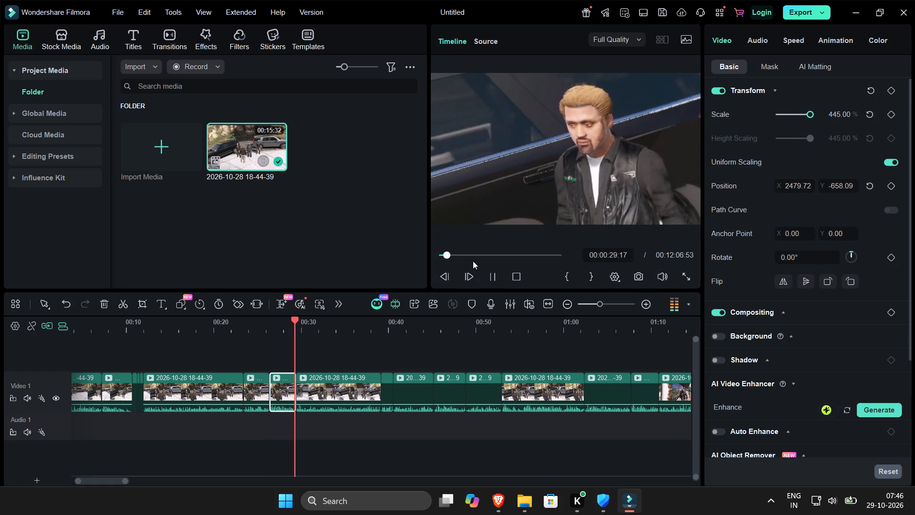
Scale the clip starting just after 00:40 to 486% and reposition it on the man in the vest and purple shirt.
left_click(372, 362)
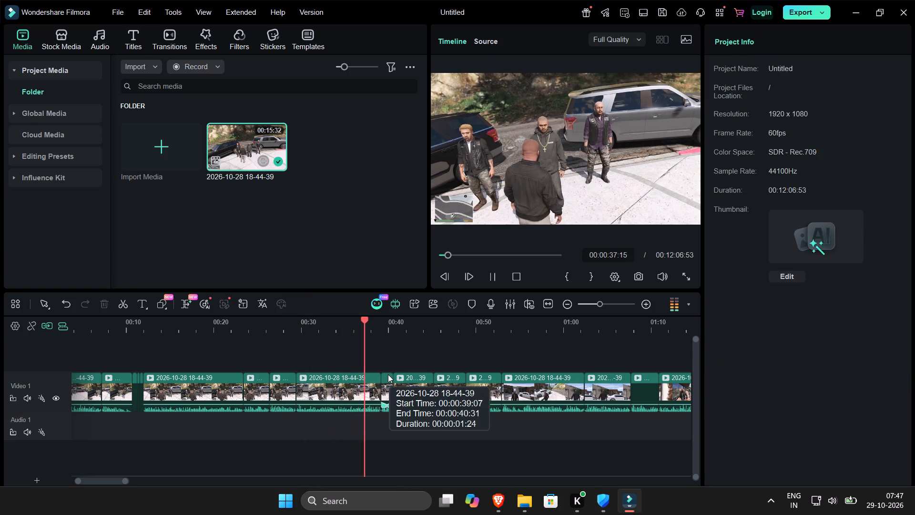
left_click(387, 392)
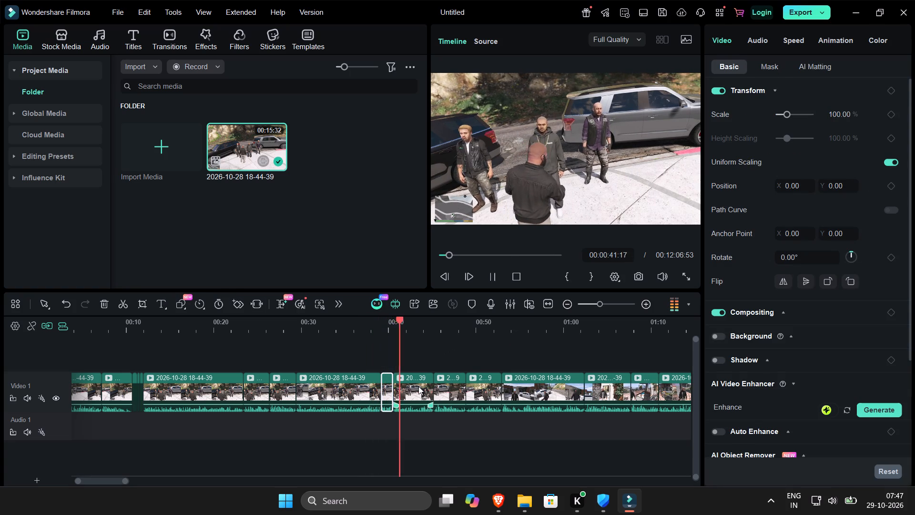
left_click(418, 386)
key("space")
left_click_drag(843, 118, 848, 118)
left_click_drag(593, 146, 472, 191)
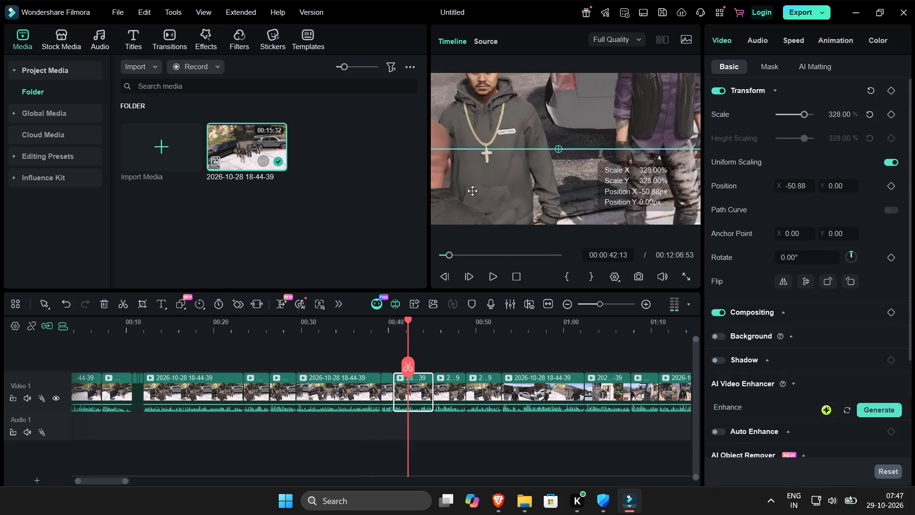
left_click_drag(472, 191, 440, 224)
left_click(838, 118)
left_click_drag(587, 131, 595, 196)
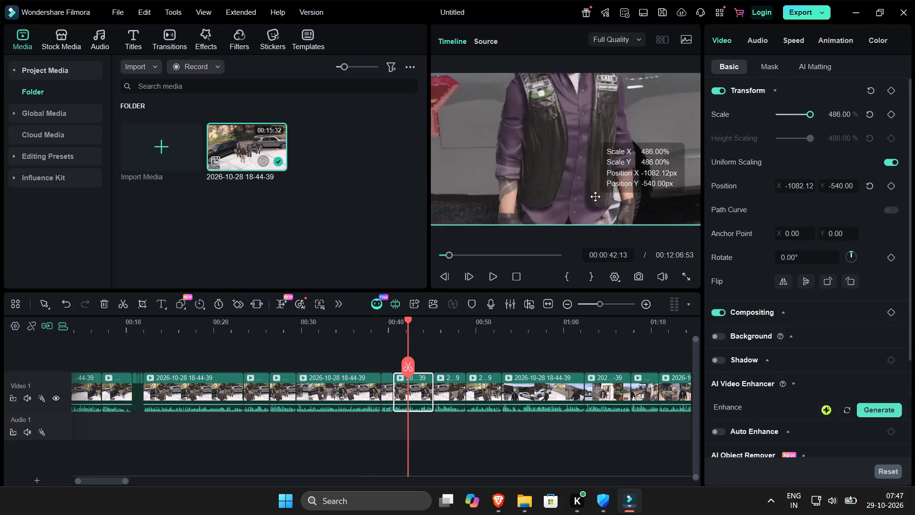
left_click_drag(595, 196, 582, 236)
key("space")
Review the clip starting at about 00:45 and split it at 00:46:26.
left_click(459, 347)
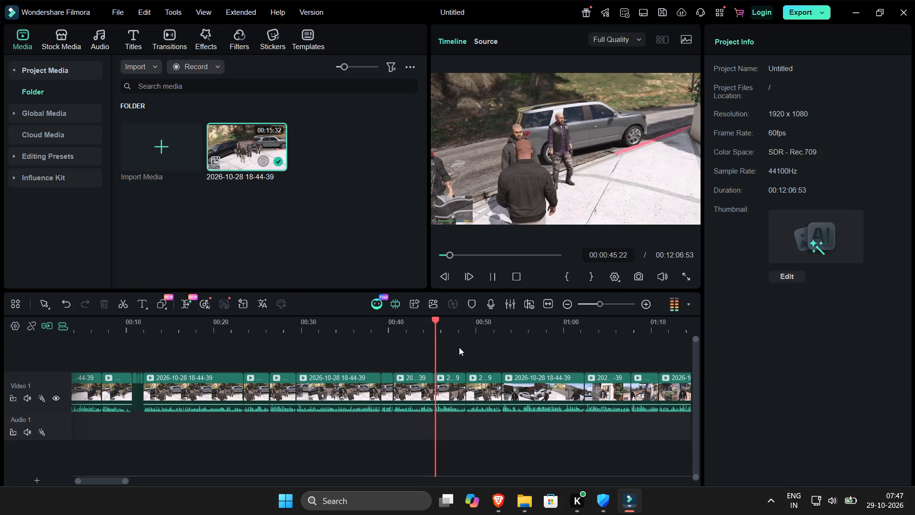
left_click(451, 385)
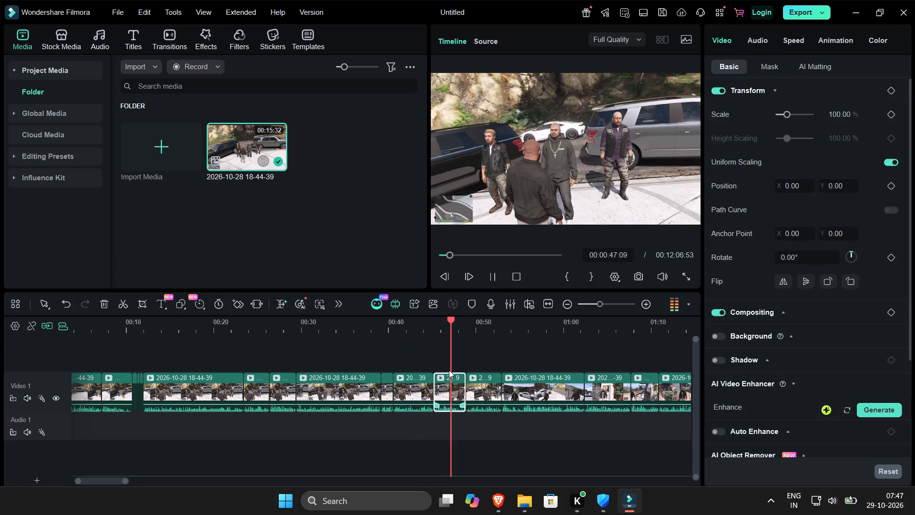
key("space")
left_click(435, 327)
key("space")
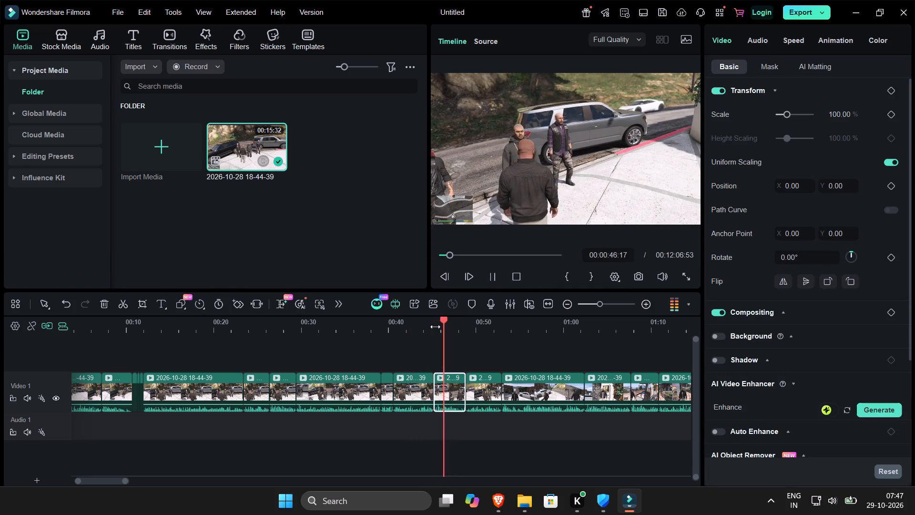
key("space")
key("ctrl+b")
Scale the short piece before the 00:46:26 split to 83% and play it back.
left_click(439, 388)
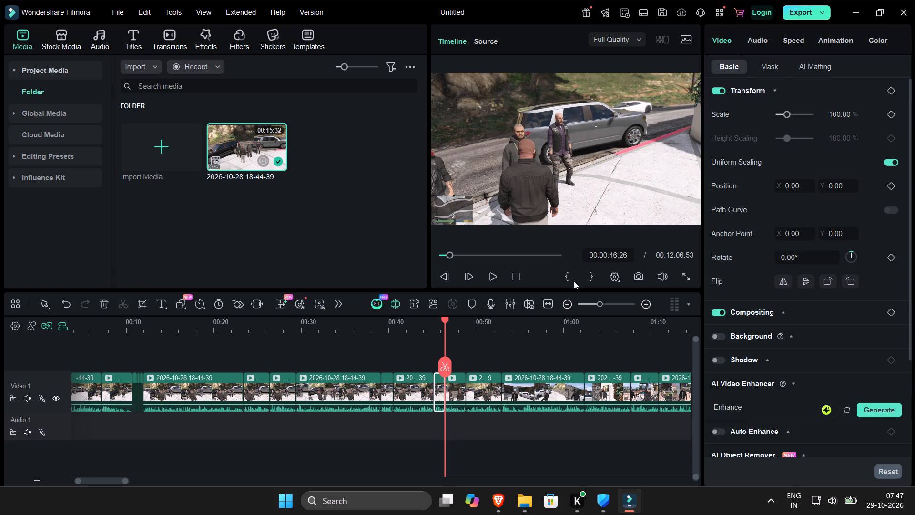
key("Up")
left_click(838, 111)
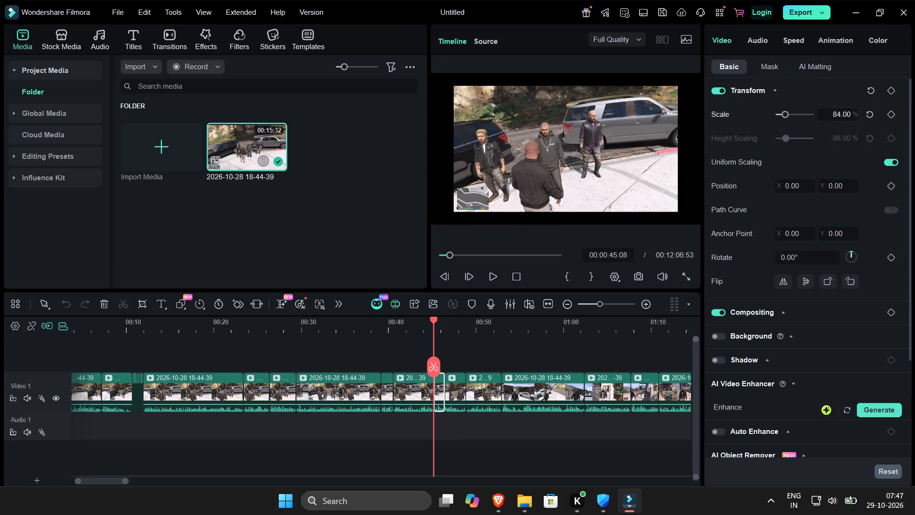
key("space")
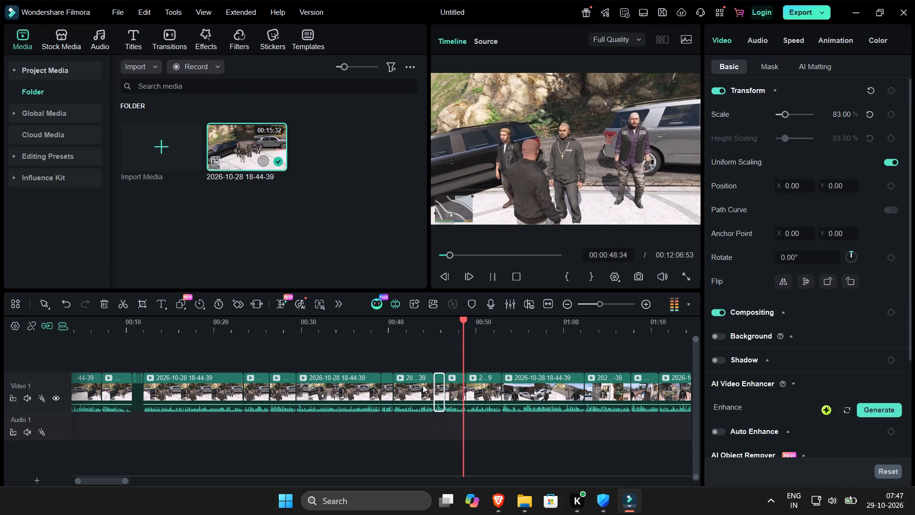
key("space")
Set the saturation of the short piece before the 00:46:26 split to -100 and play back the result.
left_click(876, 37)
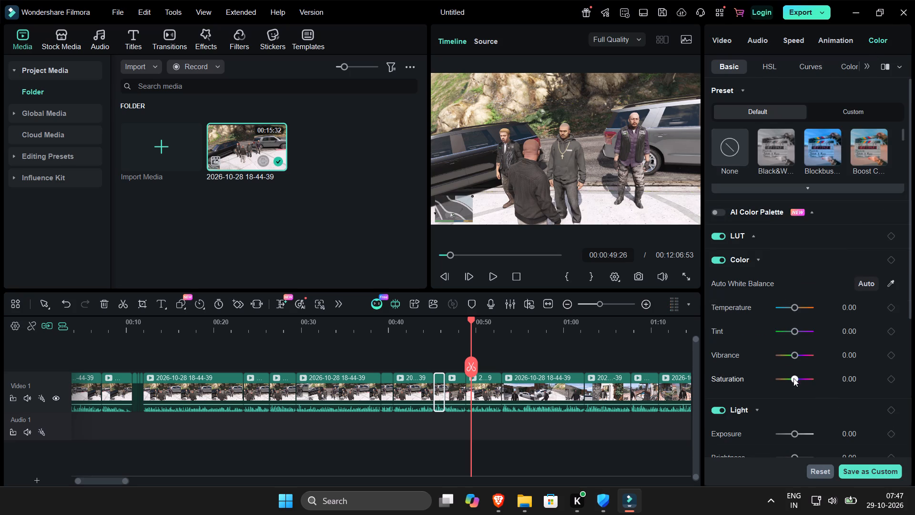
left_click_drag(793, 378, 620, 378)
left_click(441, 329)
key("space")
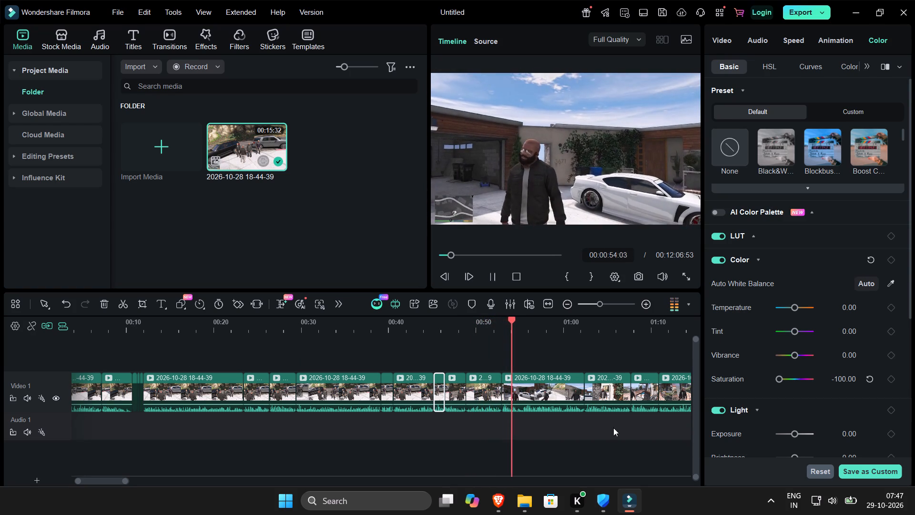
Review the footage from the start of the clip at about 00:52, skipping ahead to about 01:10.
left_click(526, 393)
key("space")
left_click(501, 326)
key("space")
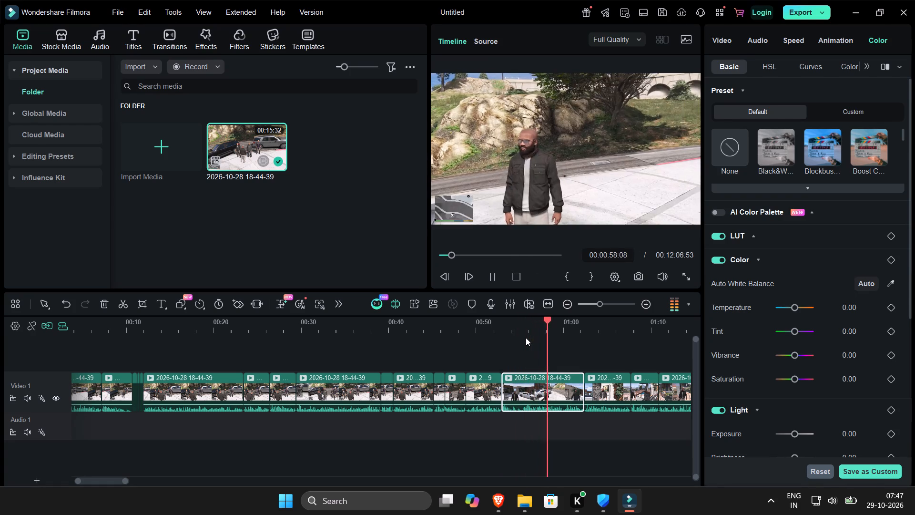
left_click(599, 330)
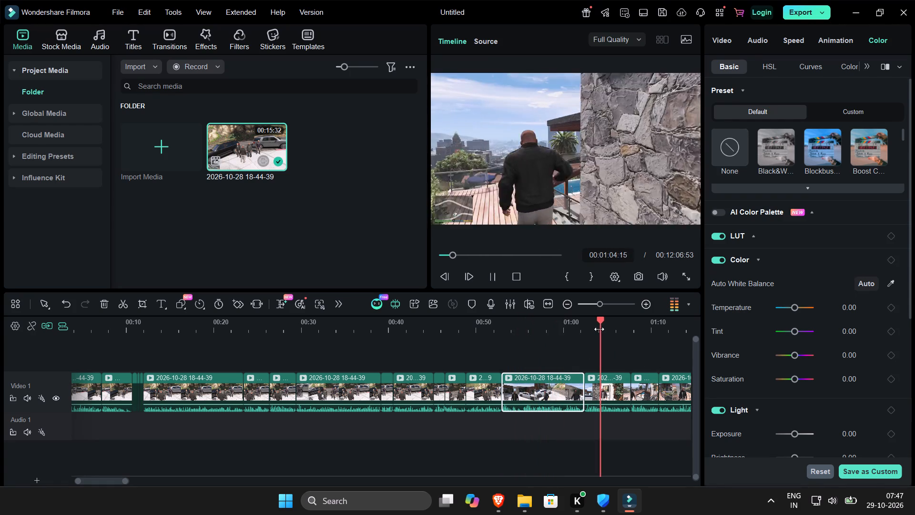
left_click(655, 324)
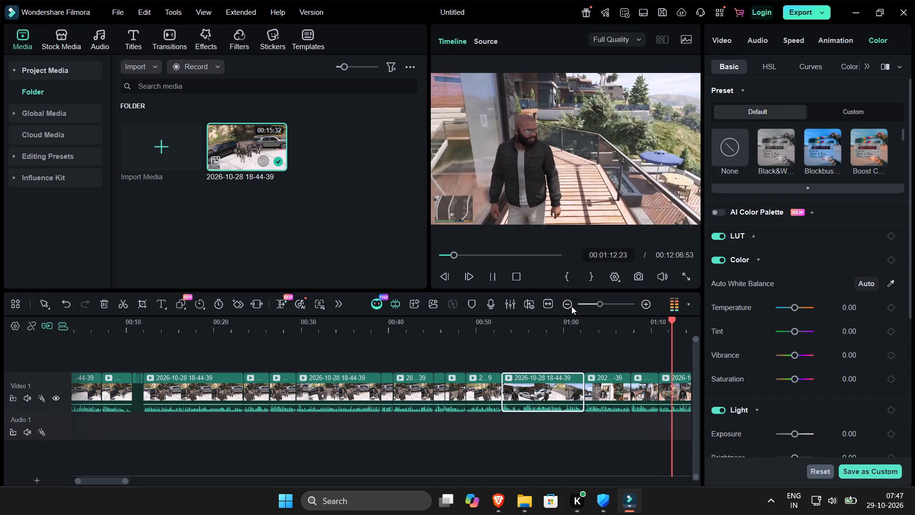
Play the timeline from about 00:54 to 01:58, checking the clips for parts that need editing.
left_click(573, 305)
left_click(274, 326)
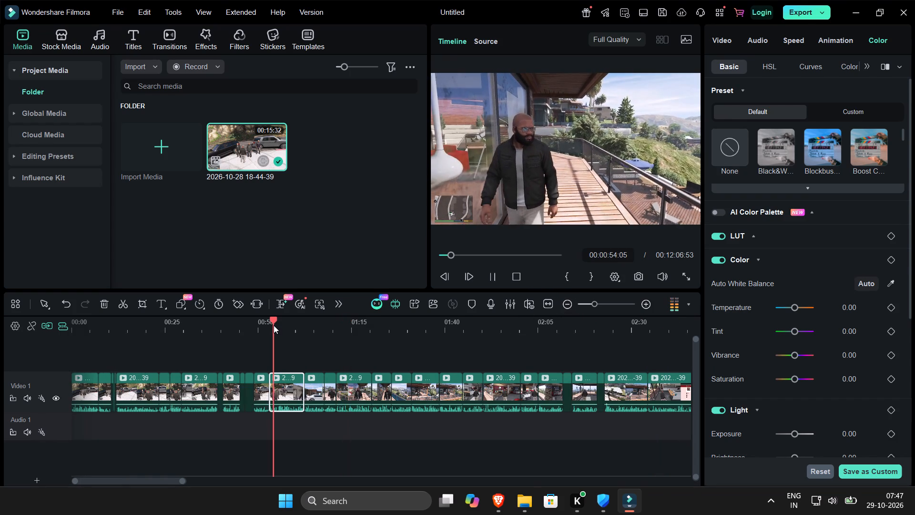
left_click(292, 352)
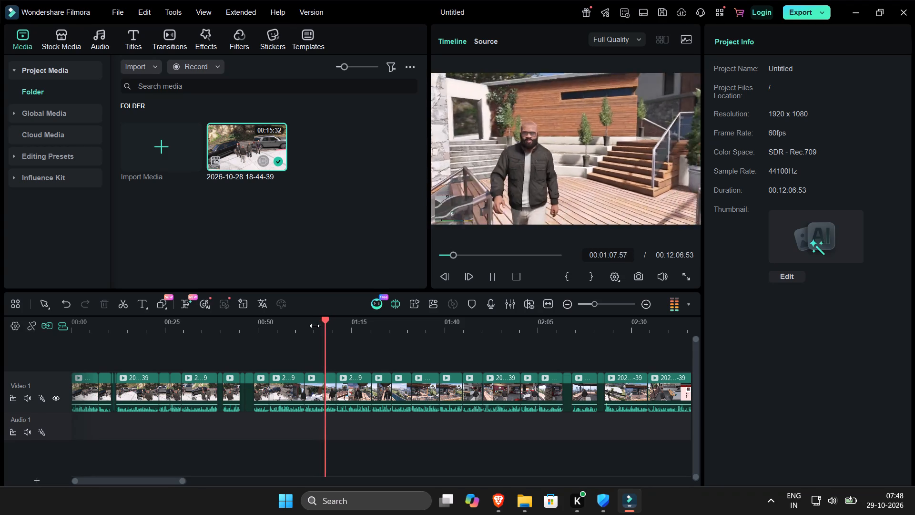
left_click(332, 392)
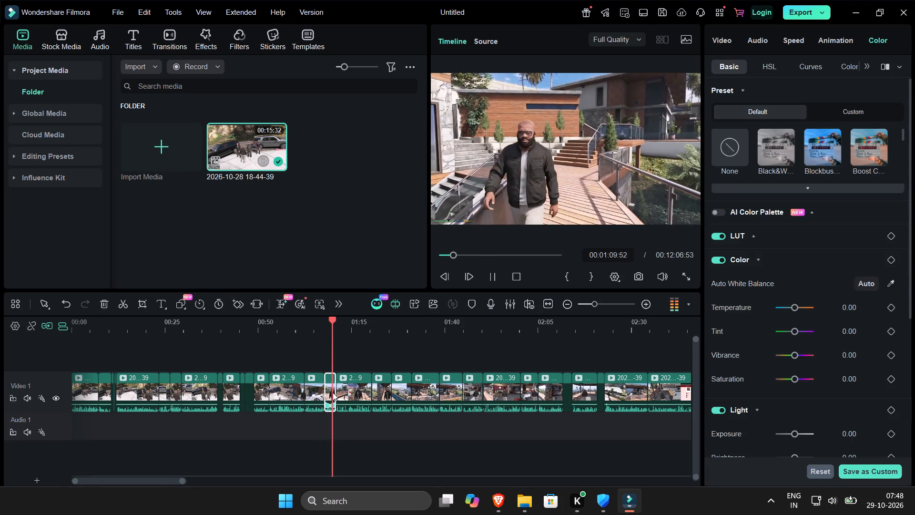
left_click(360, 385)
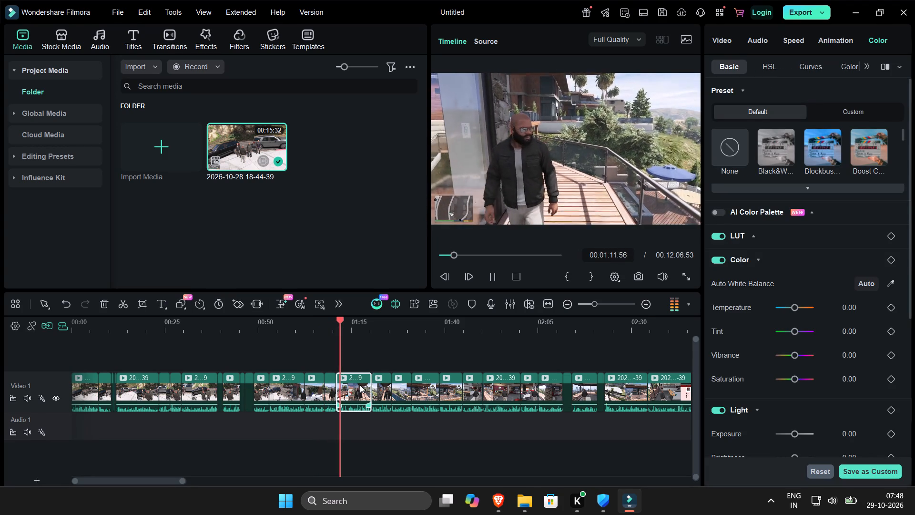
left_click(364, 351)
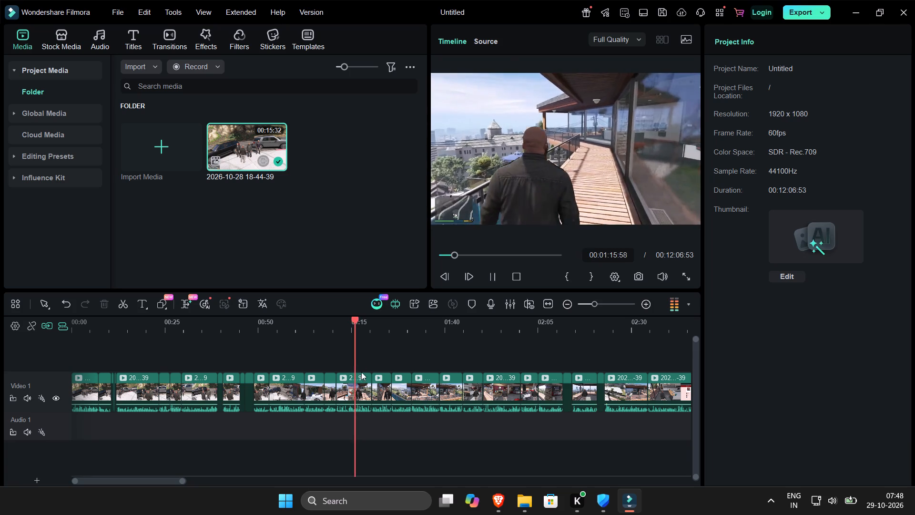
left_click(361, 384)
left_click(364, 363)
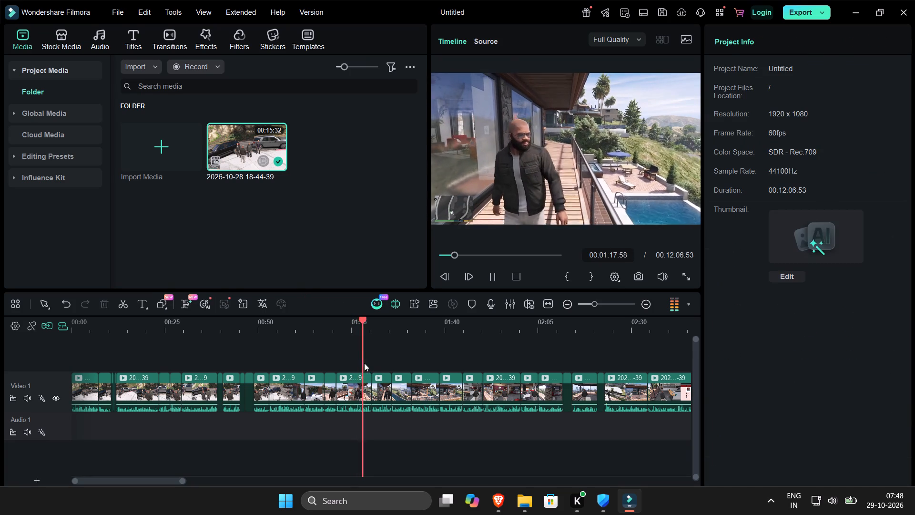
left_click(361, 392)
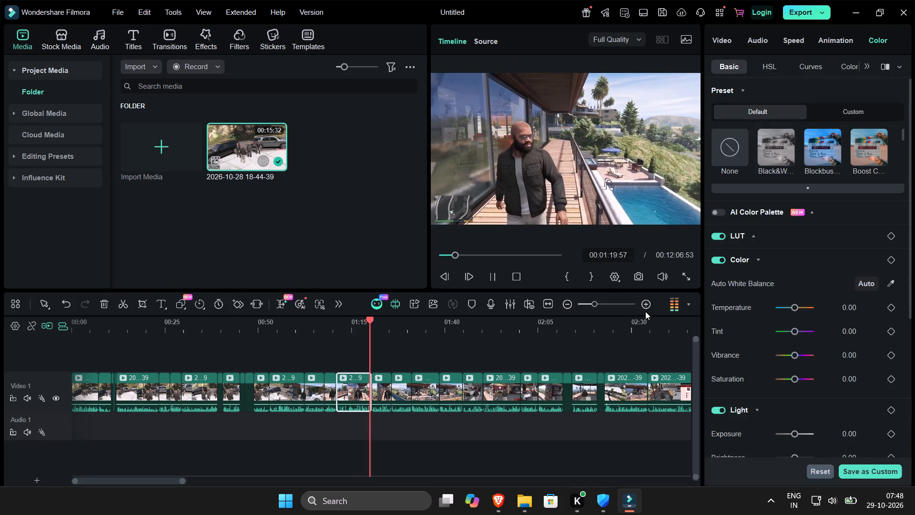
left_click(647, 305)
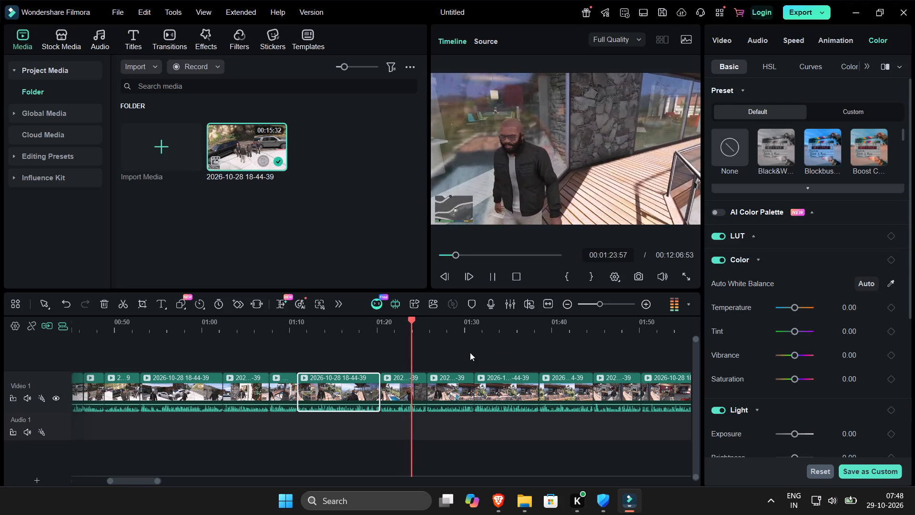
left_click(427, 359)
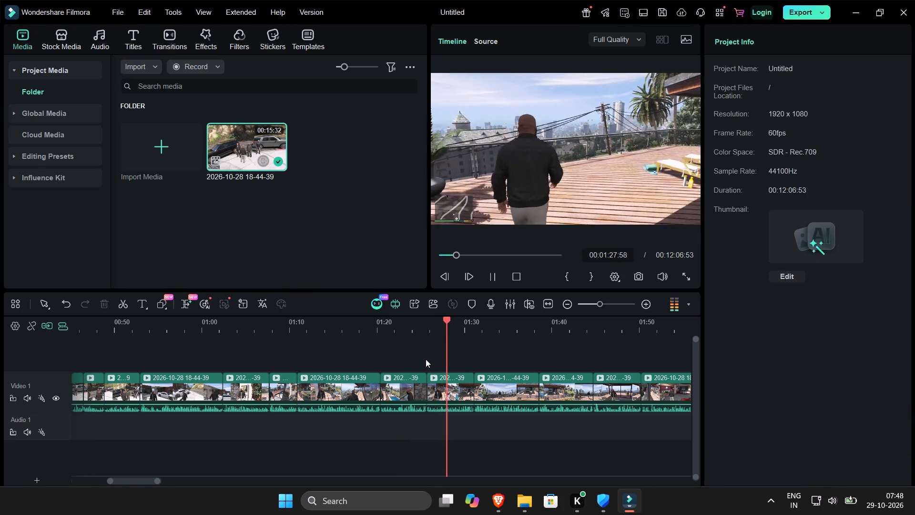
left_click(453, 396)
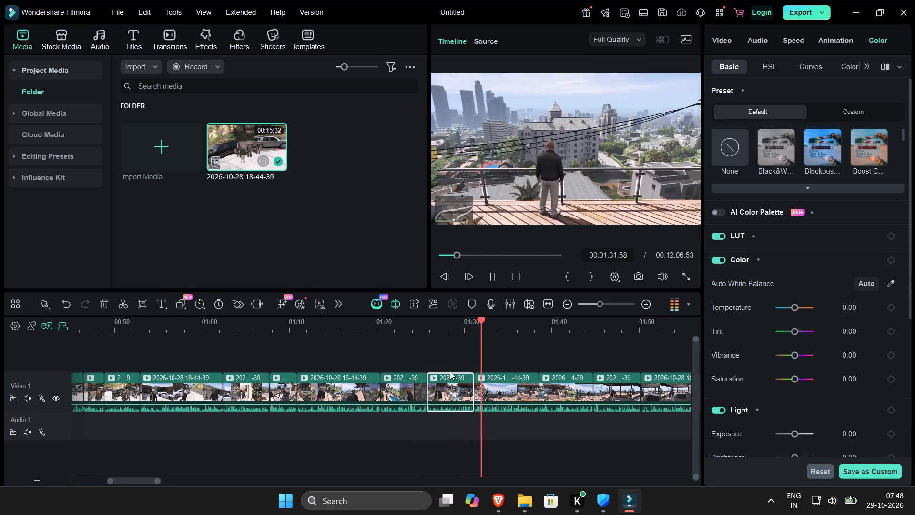
left_click(566, 299)
left_click(457, 349)
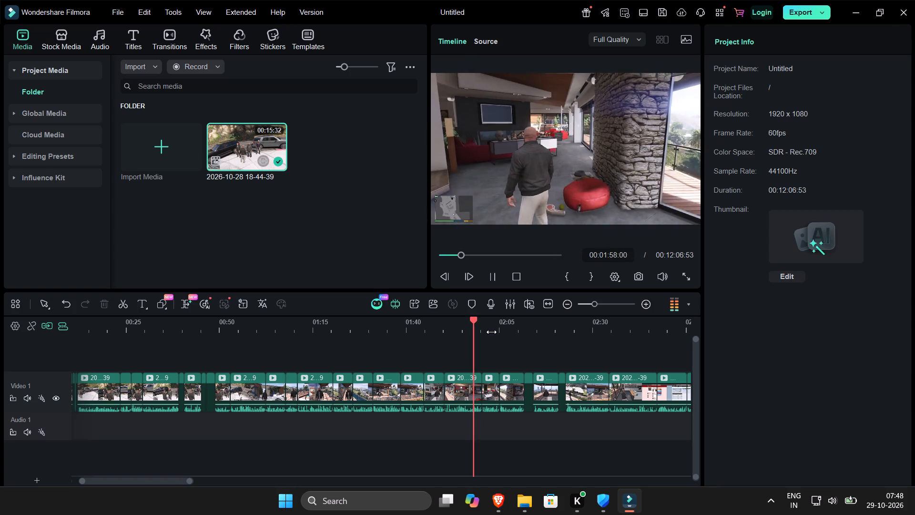
Skim the timeline from about 02:05 to 04:50, sampling the house, stock website and driving footage for moments to edit.
left_click(491, 331)
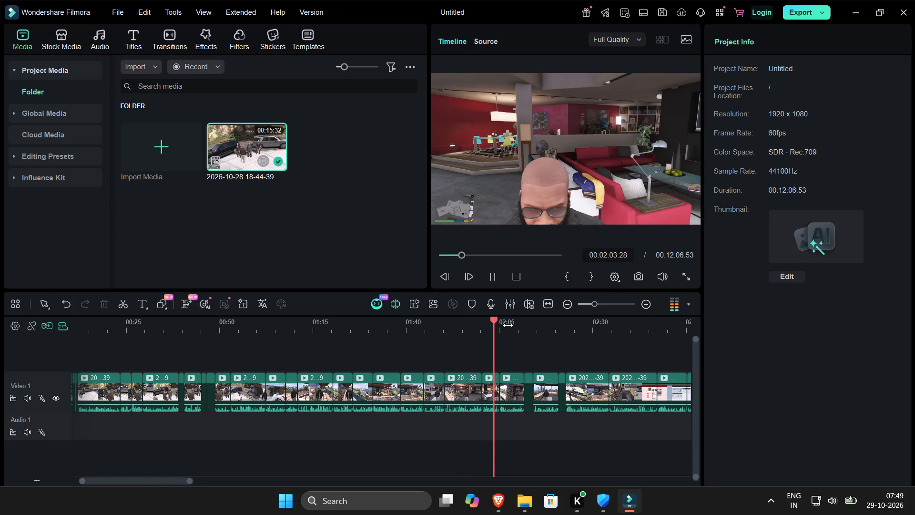
left_click(570, 308)
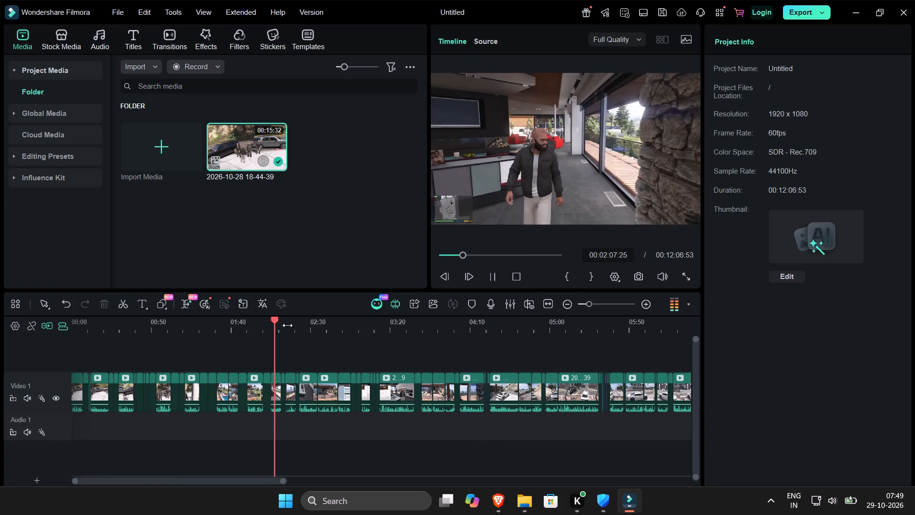
left_click(287, 325)
left_click(301, 317)
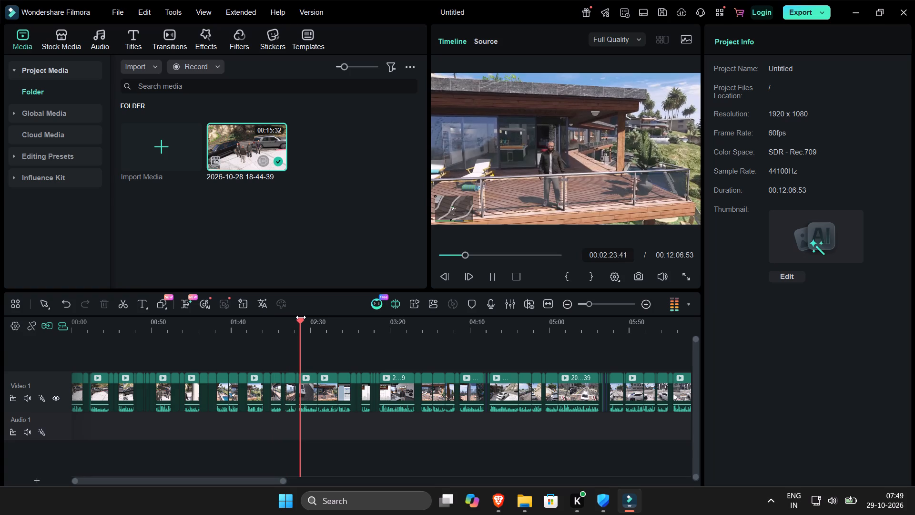
left_click(324, 321)
left_click(346, 321)
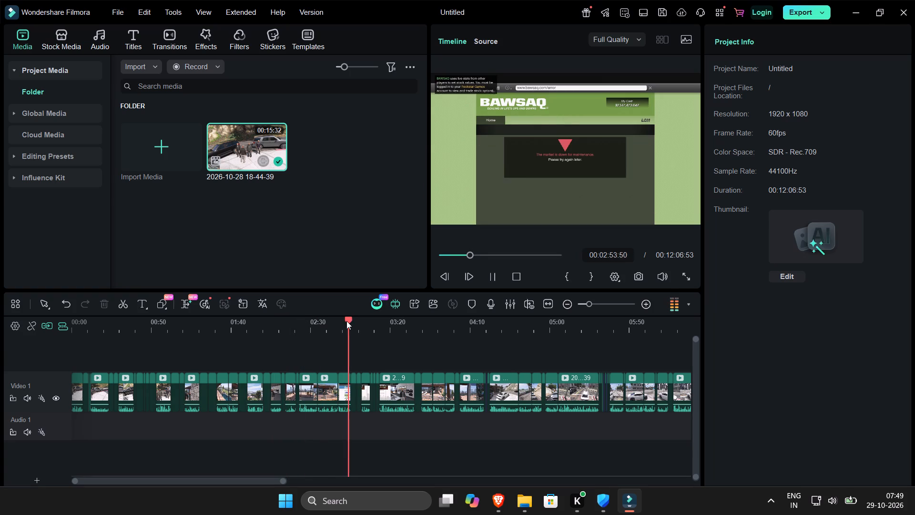
left_click(356, 323)
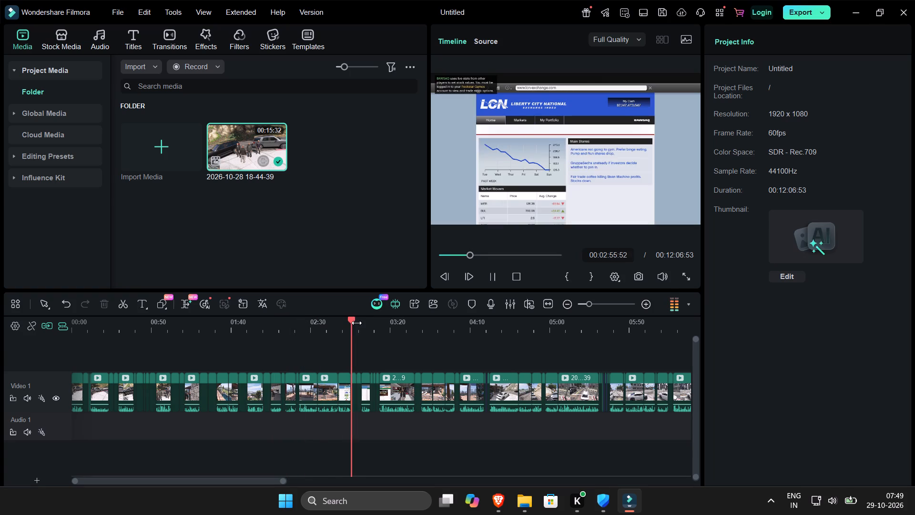
left_click(368, 321)
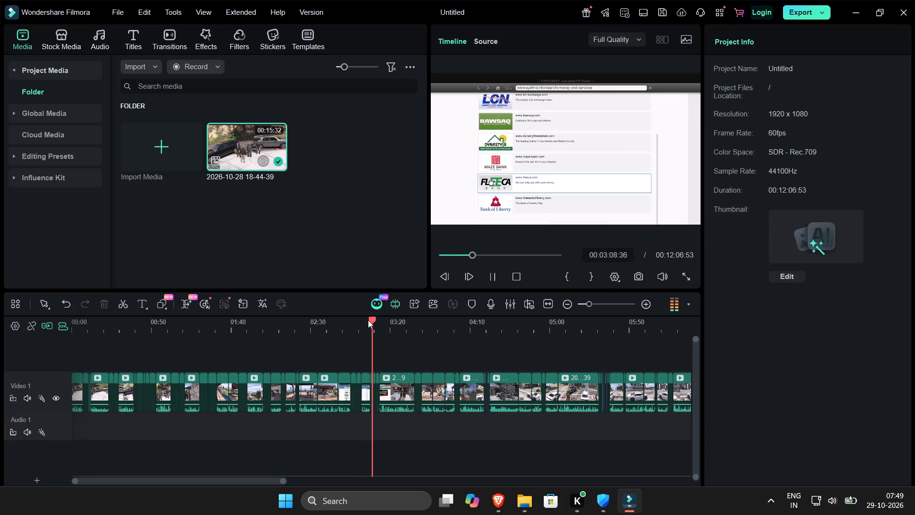
left_click(422, 322)
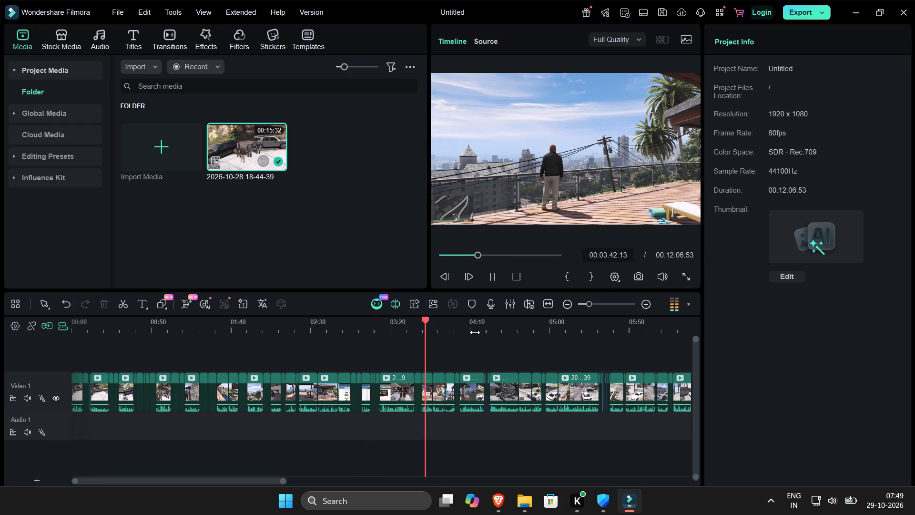
left_click(531, 333)
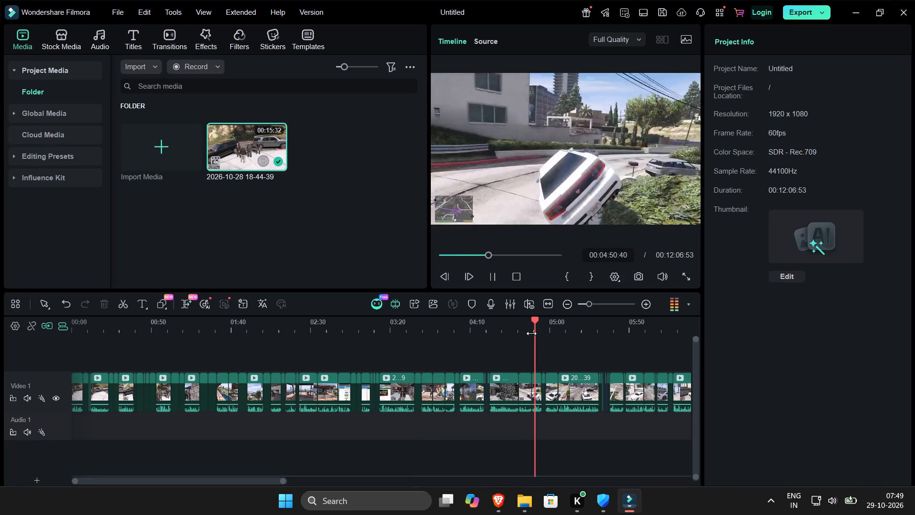
Split the clip starting at 00:04:48:48 at 00:04:50:34, where the white car tips onto its side.
key("space")
double_click(644, 303)
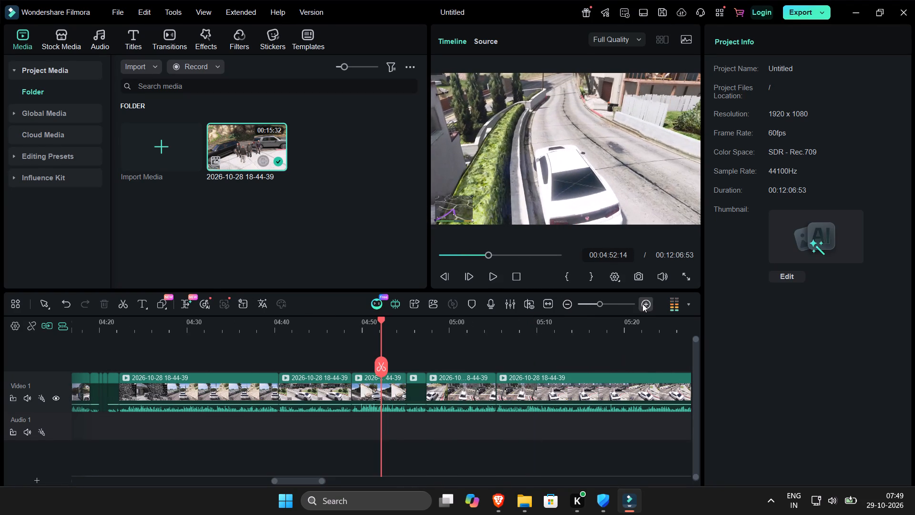
left_click(353, 331)
key("space")
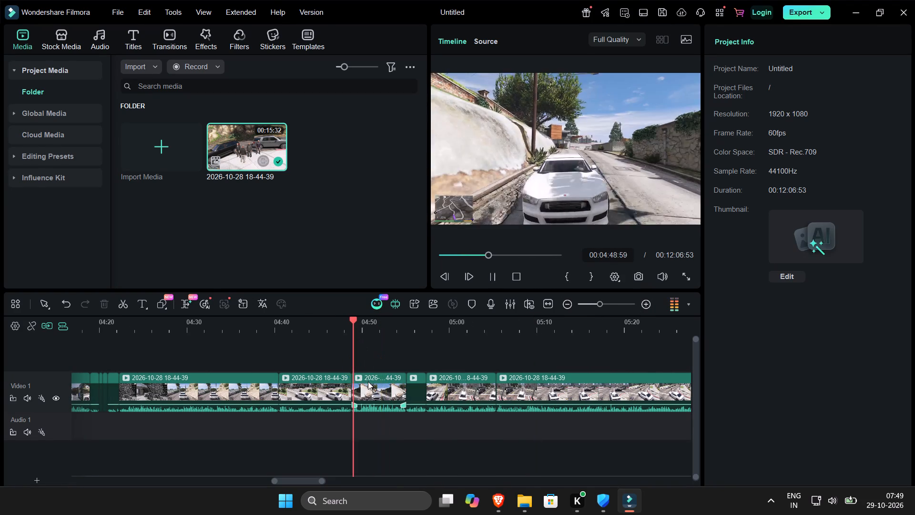
left_click(369, 383)
key("space")
key("ctrl+b")
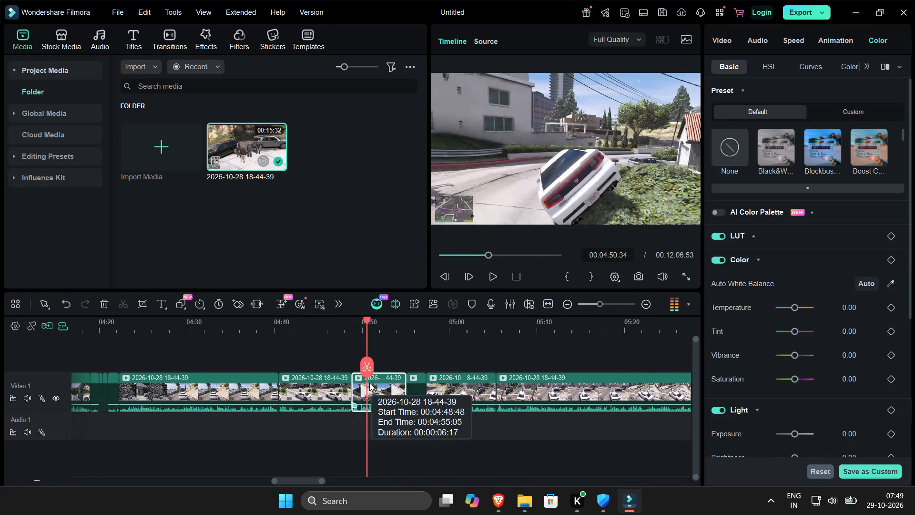
Set the saturation of the piece after the 00:04:50:34 split to -100 and play it back from its start.
key("space")
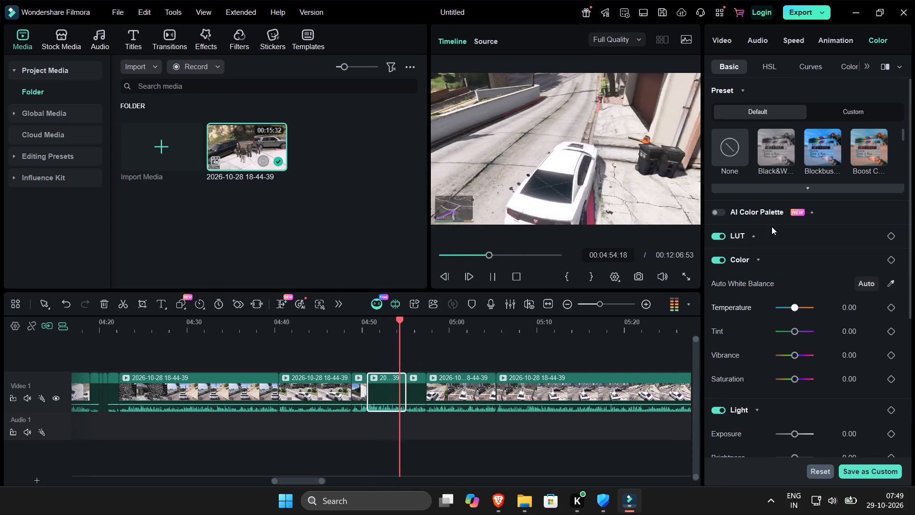
key("space")
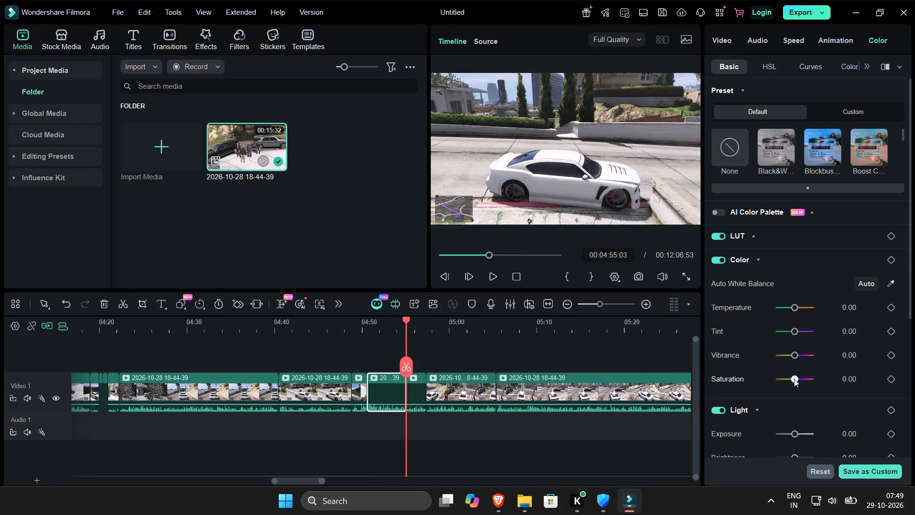
left_click_drag(794, 379, 738, 374)
left_click(369, 318)
key("space")
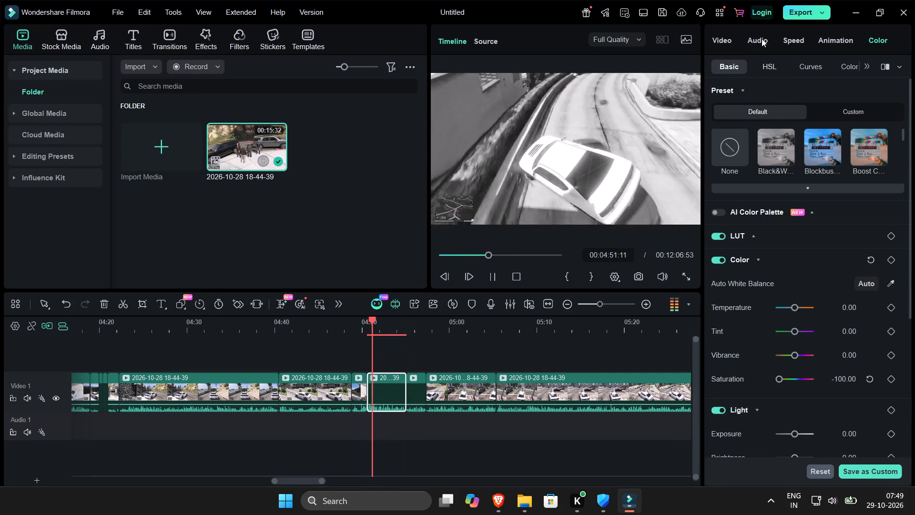
Scale the desaturated piece down to 74% and play on from it to about 05:13.
left_click(726, 41)
key("space")
left_click(836, 118)
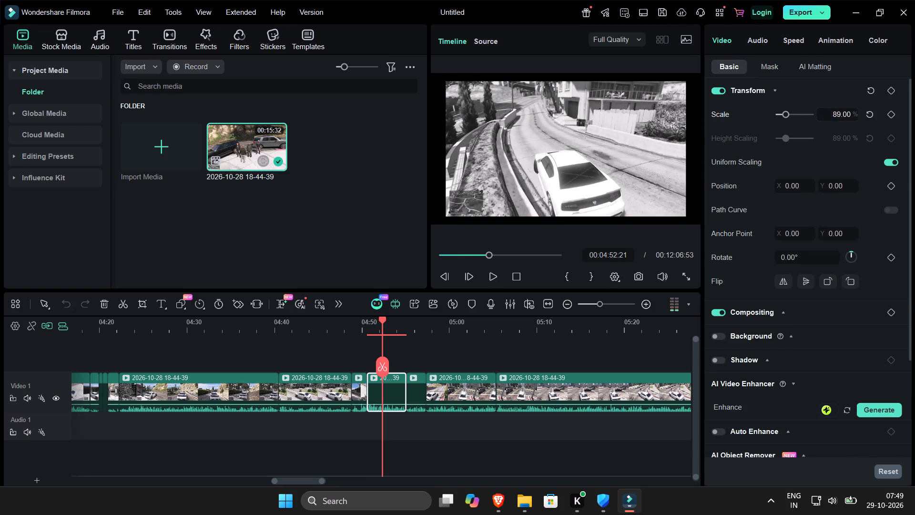
key("space")
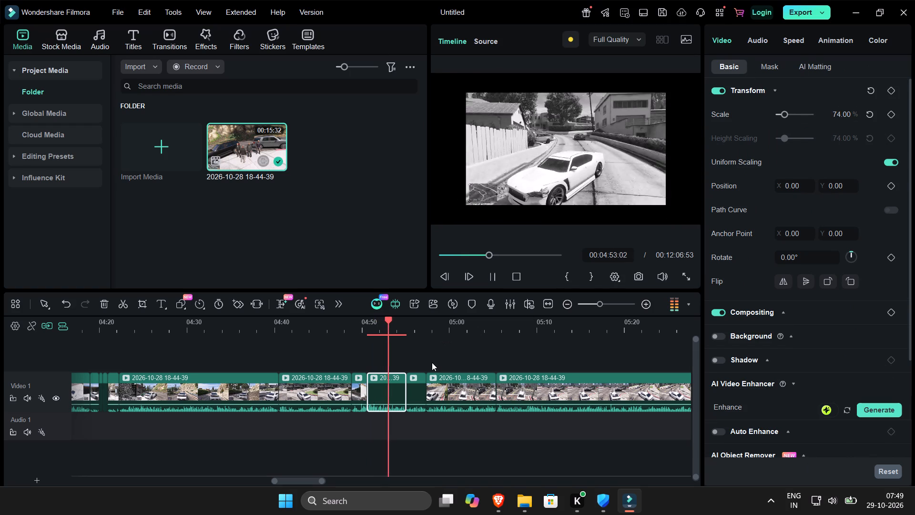
left_click(426, 364)
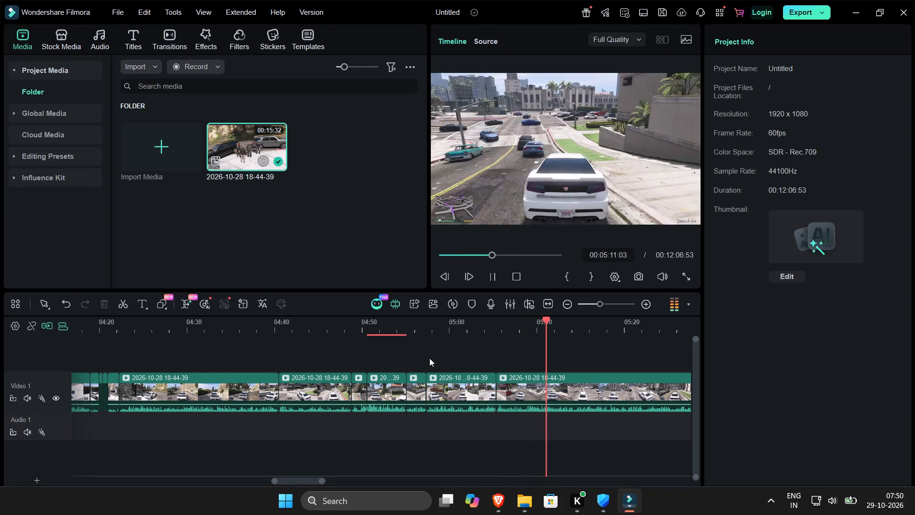
Delete the run of short pieces with mod-menu footage between about 05:31 and 05:37.
left_click(573, 299)
left_click(446, 324)
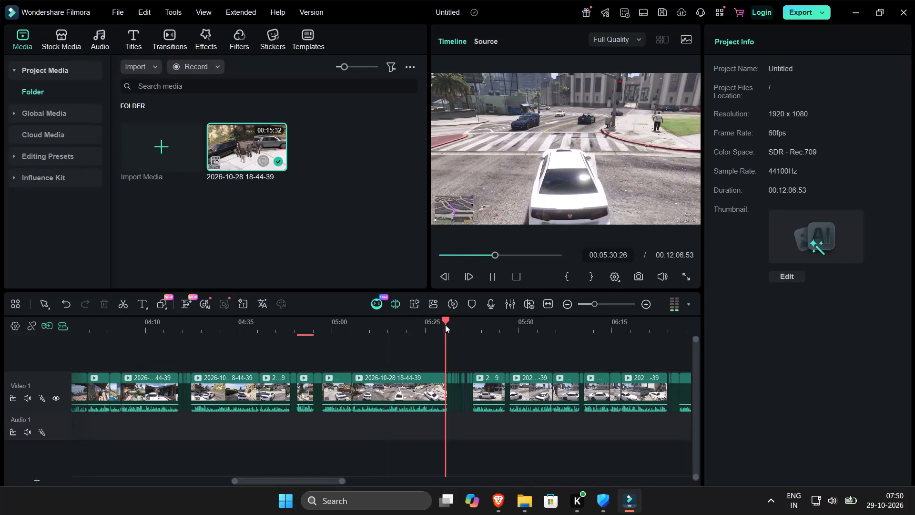
left_click(460, 351)
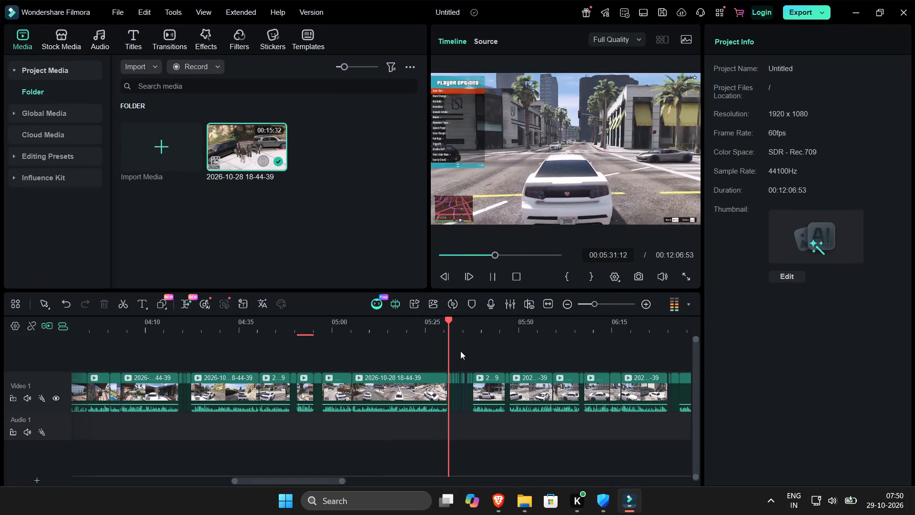
double_click(649, 299)
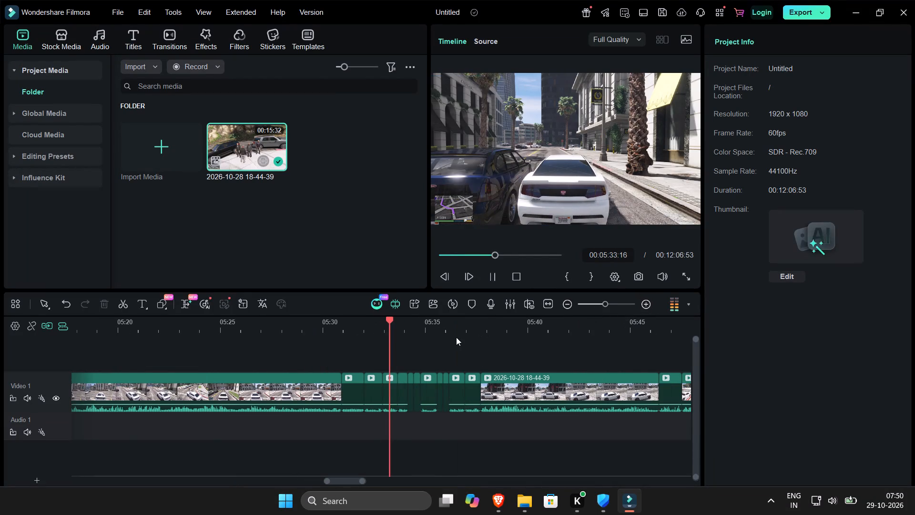
key("space")
left_click_drag(470, 354, 435, 407)
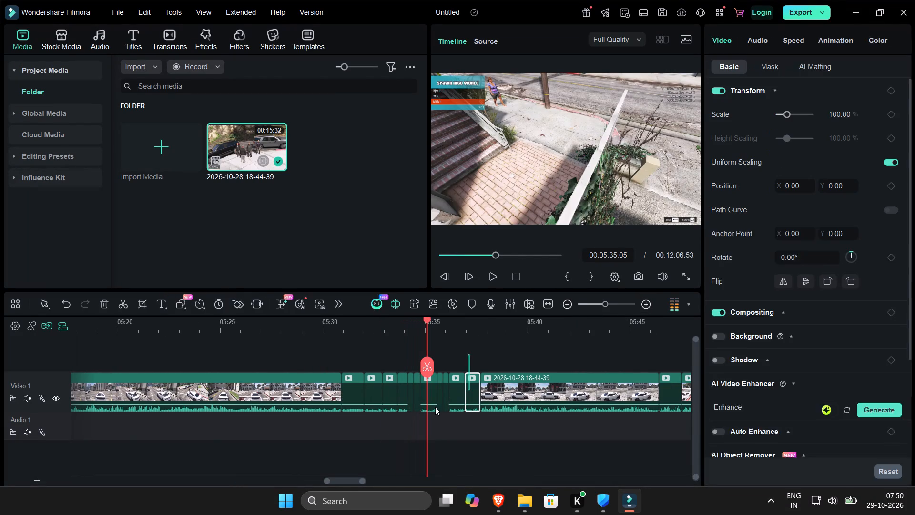
left_click_drag(435, 407, 353, 406)
key("space")
left_click(462, 327)
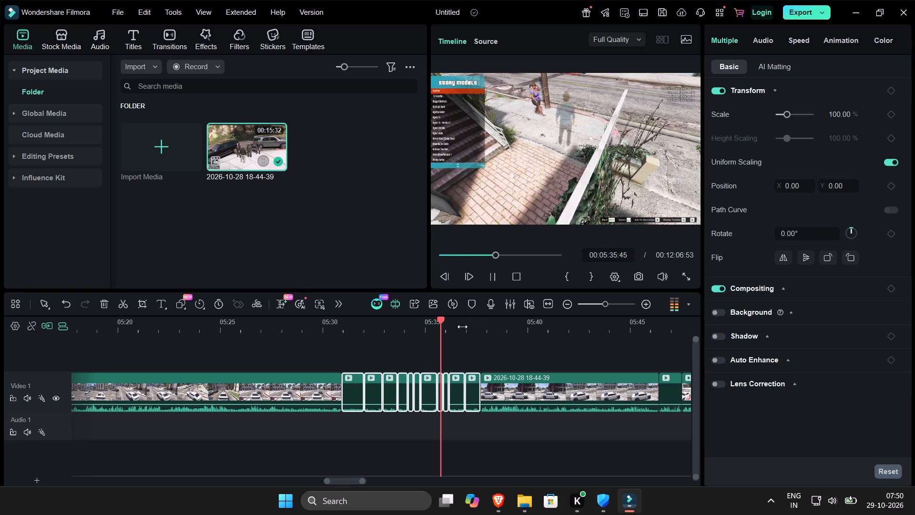
key("Delete")
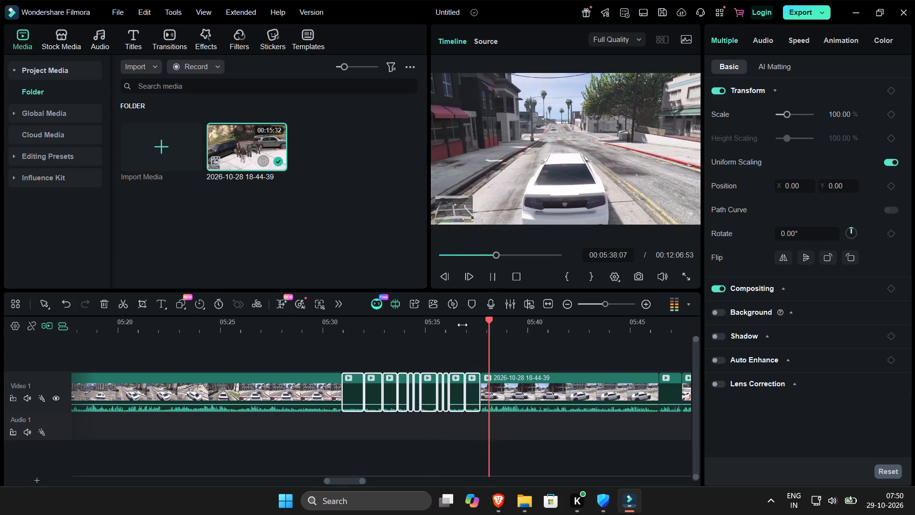
key("space")
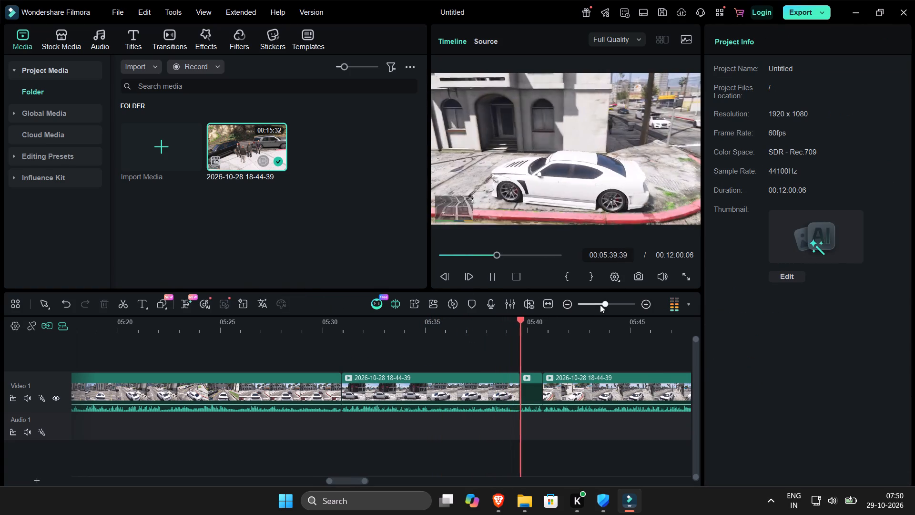
Skim the driving footage from about 05:40 to 06:36, going back to about 06:23 to find unwanted parts.
left_click(569, 303)
left_click(492, 322)
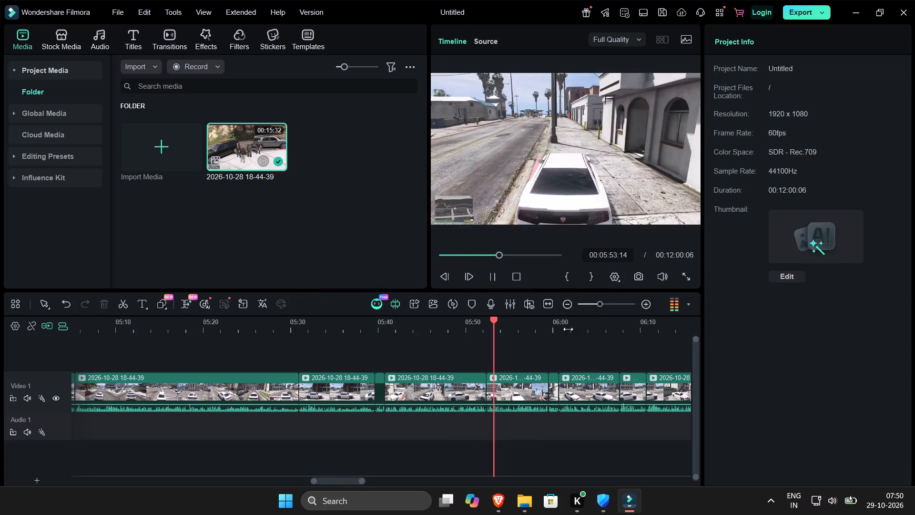
left_click(563, 324)
double_click(568, 307)
left_click(437, 318)
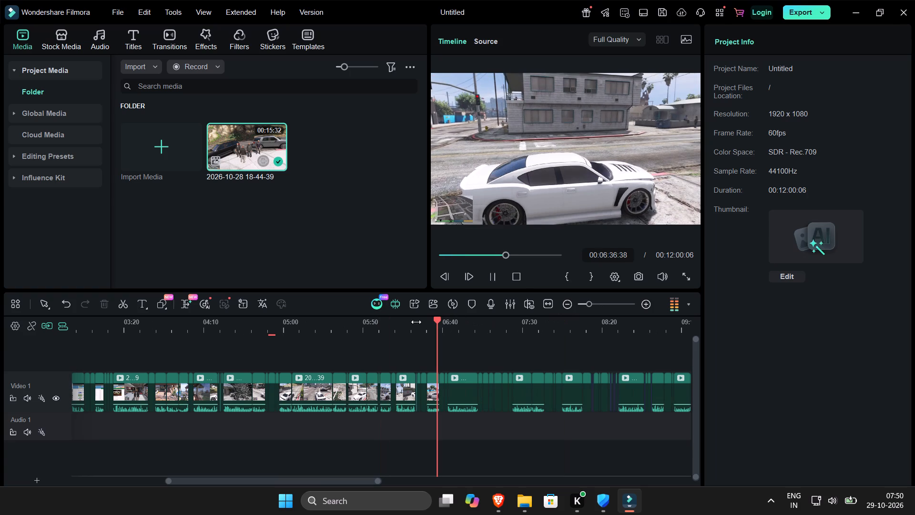
left_click(422, 318)
left_click(417, 319)
Delete the short pieces between about 06:23 and 06:24 and resume playback.
key("space")
double_click(643, 303)
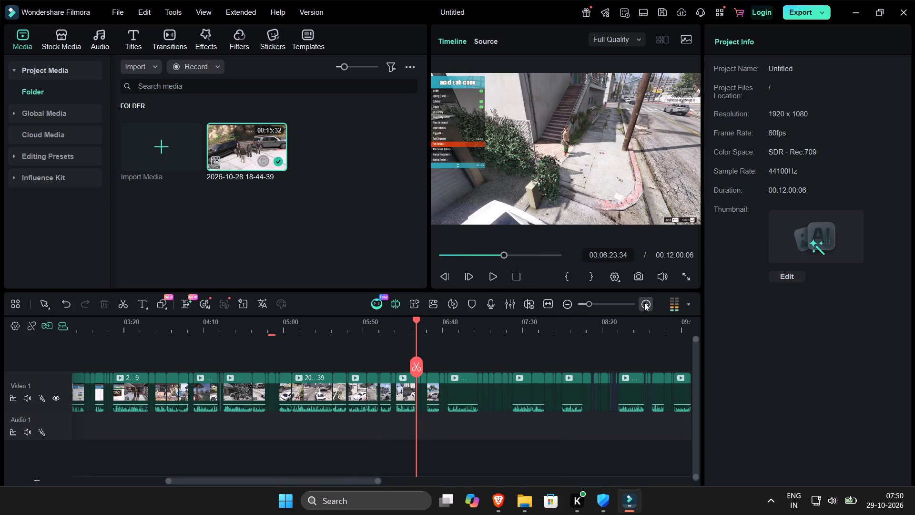
key("space")
key("space")
double_click(646, 304)
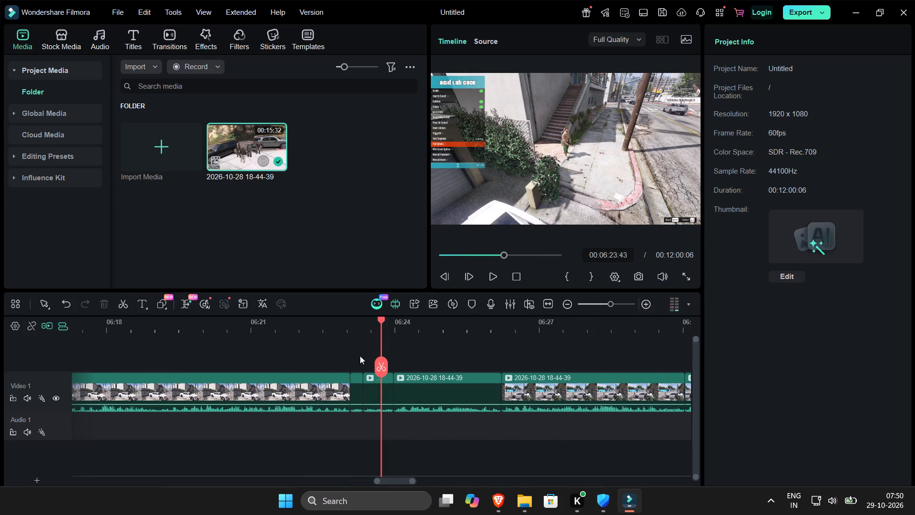
left_click_drag(352, 360, 373, 395)
key("Delete")
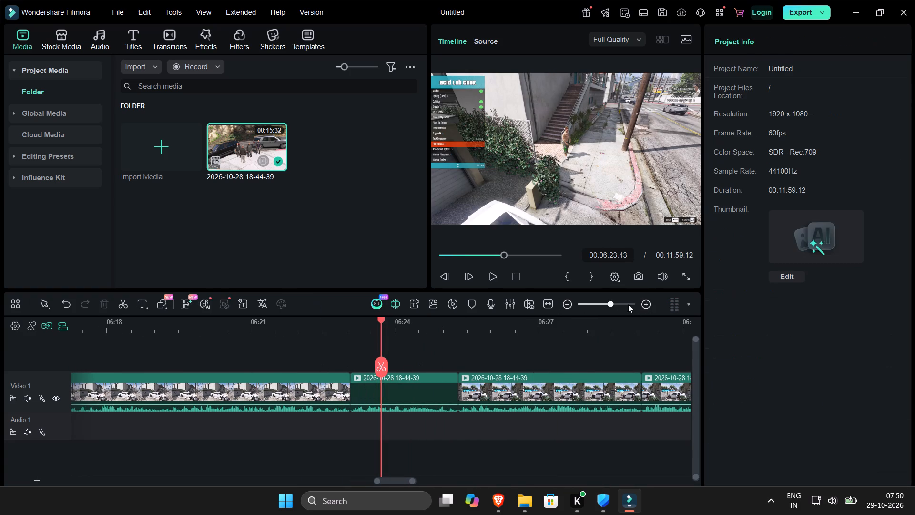
key("space")
Skim the driving footage from about 06:25 to 08:20, sampling several points to find unwanted parts.
double_click(566, 309)
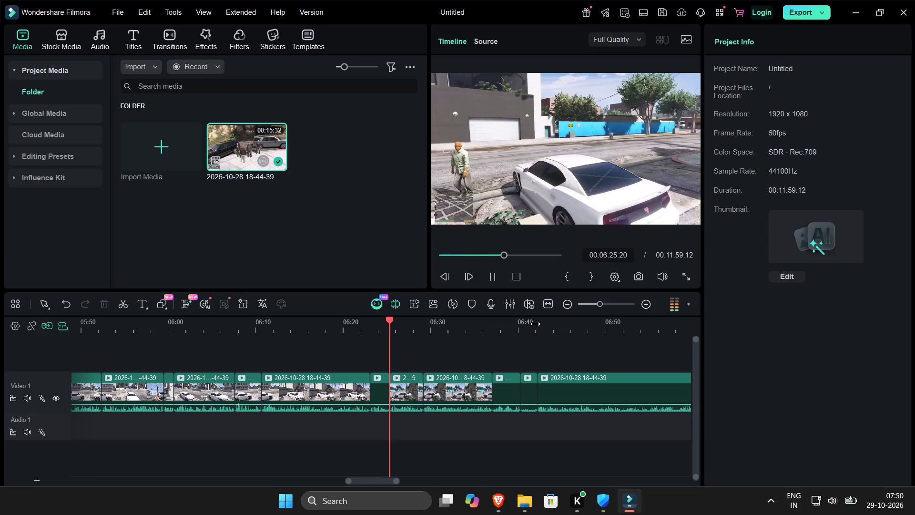
left_click(561, 306)
left_click(540, 323)
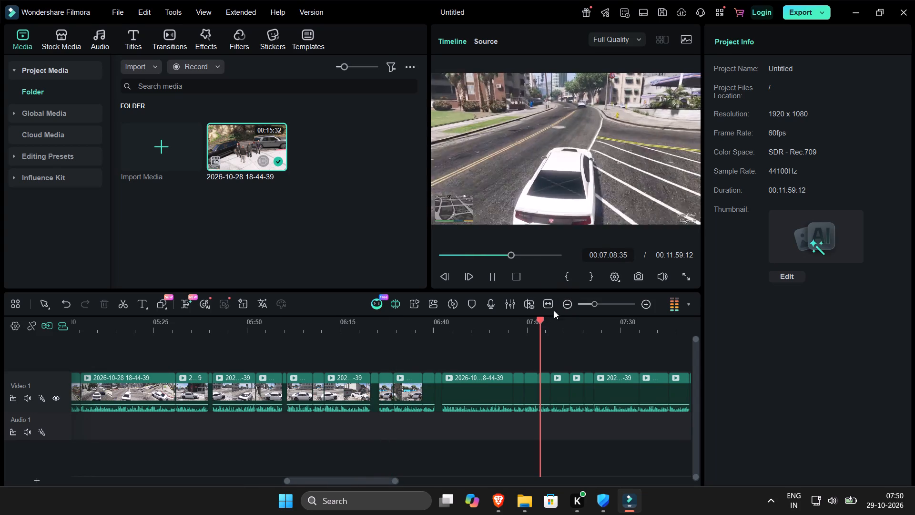
left_click(625, 314)
left_click(604, 324)
left_click(559, 303)
left_click(562, 307)
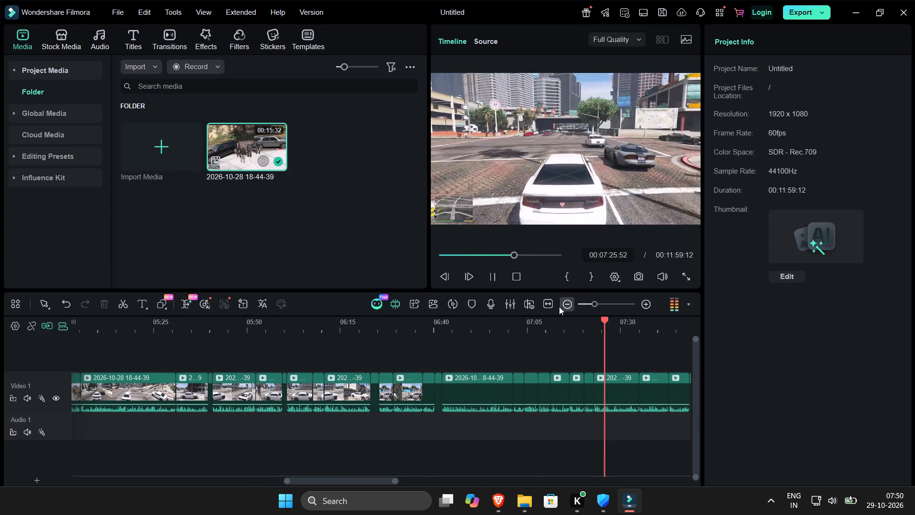
left_click(456, 322)
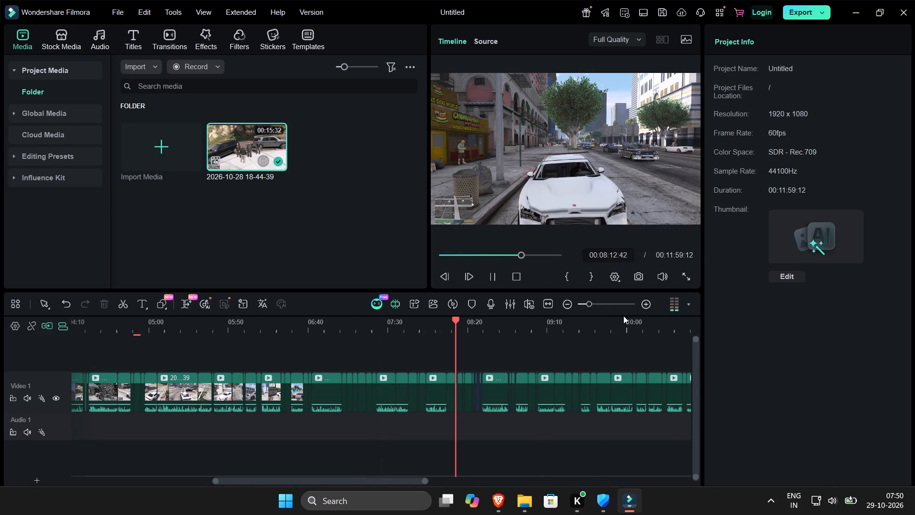
double_click(640, 307)
left_click(459, 325)
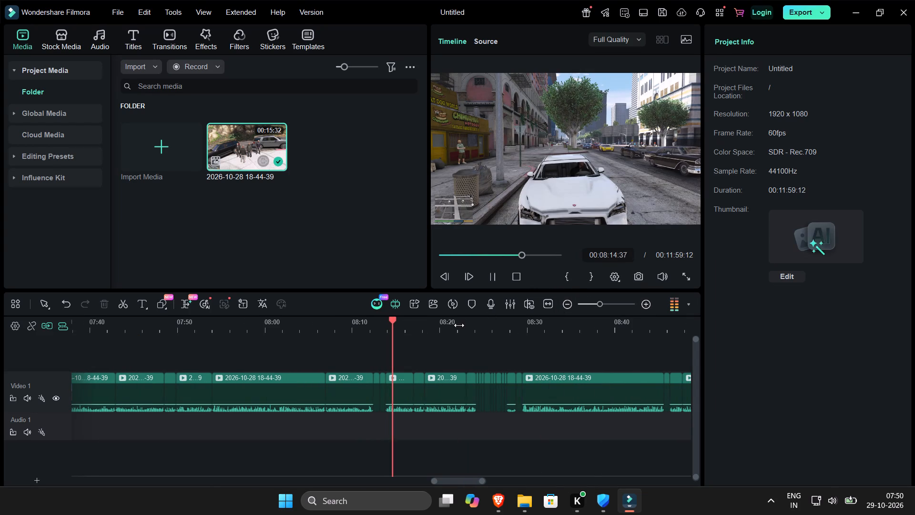
Delete the run of short pieces with mod-menu footage between about 08:24 and 08:29, and play back over the join.
left_click(643, 308)
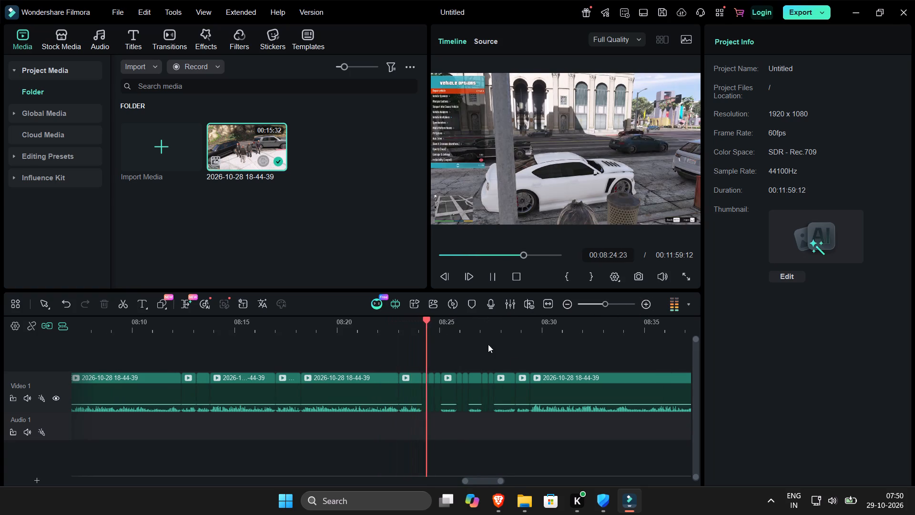
left_click_drag(518, 360, 425, 405)
key("Delete")
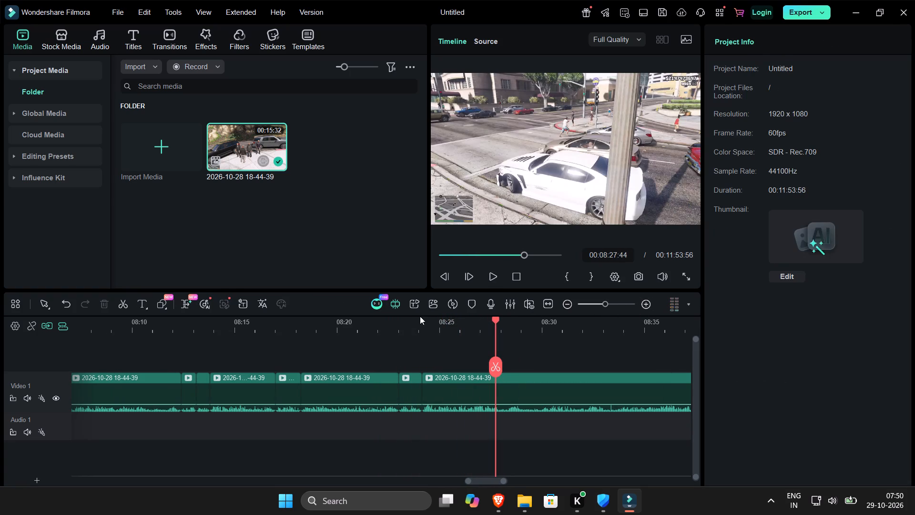
left_click(420, 316)
left_click(426, 330)
key("space")
Add a Fade transition at the cut at about 08:24 and play the footage across it.
left_click(176, 41)
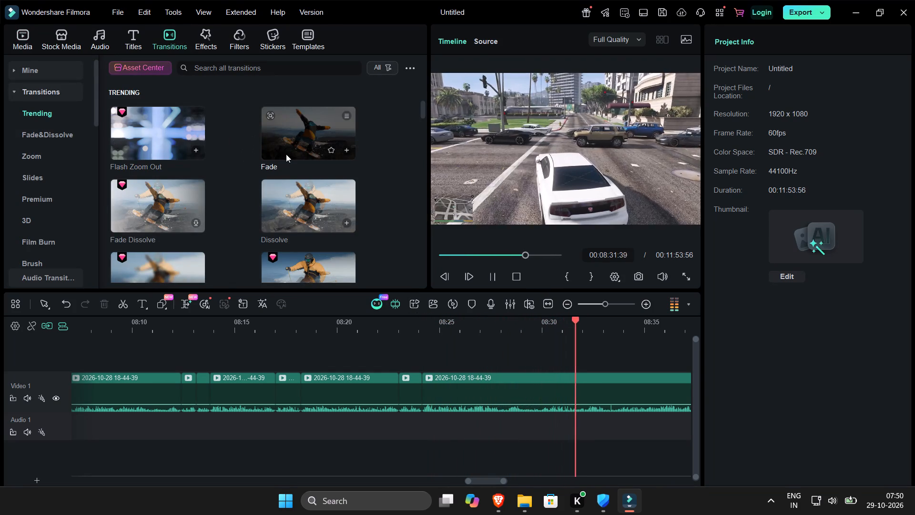
left_click_drag(318, 159, 419, 391)
left_click(393, 329)
key("space")
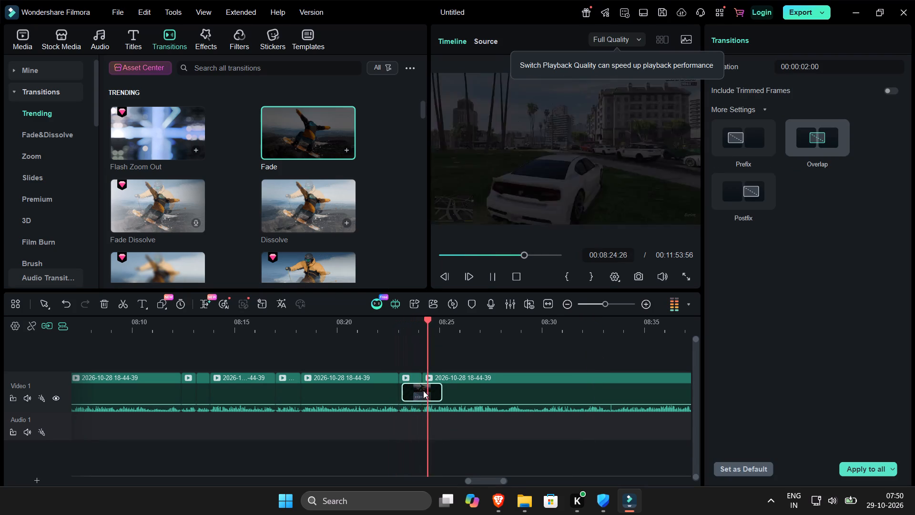
Play on from about 08:40, delete the tiny pieces between about 08:44 and 08:45, and resume playback.
left_click(578, 307)
left_click(571, 307)
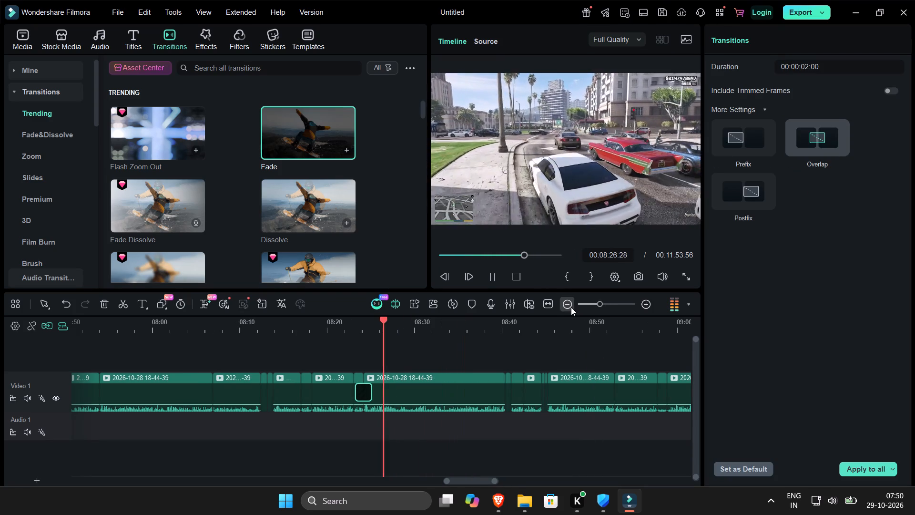
left_click(501, 322)
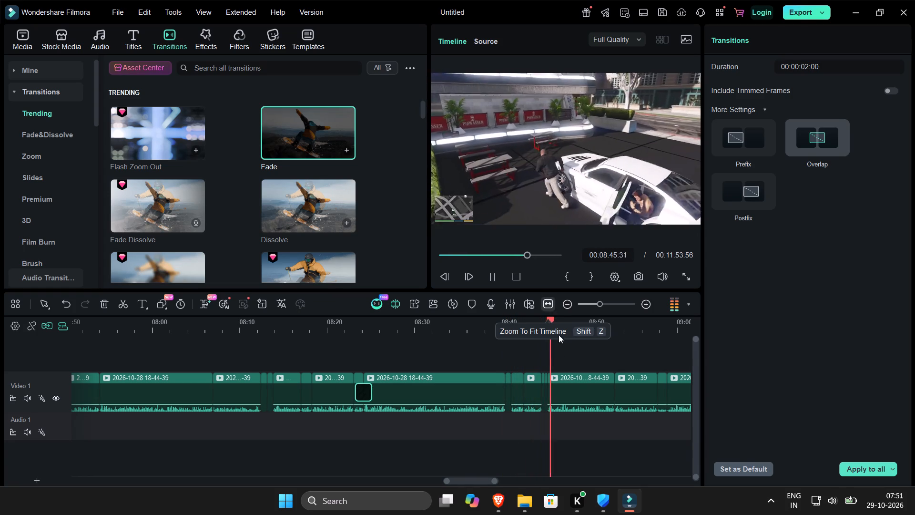
key("space")
left_click(541, 366)
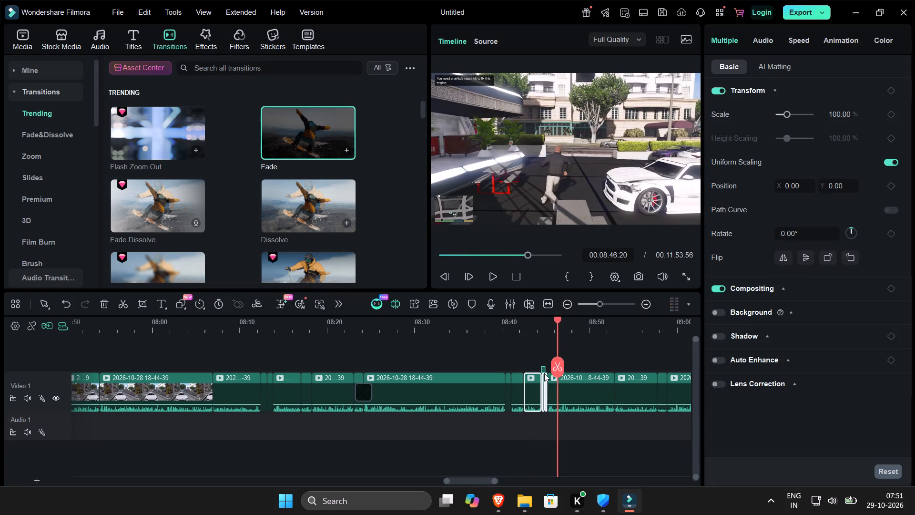
left_click_drag(543, 366, 546, 377)
key("Delete")
key("space")
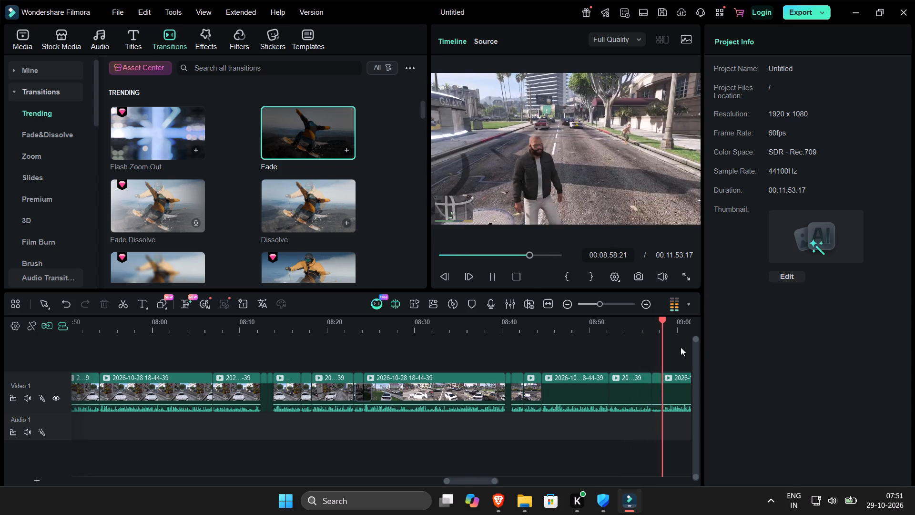
Delete the short piece at about 08:57 and resume playback.
left_click(659, 381)
key("Delete")
key("space")
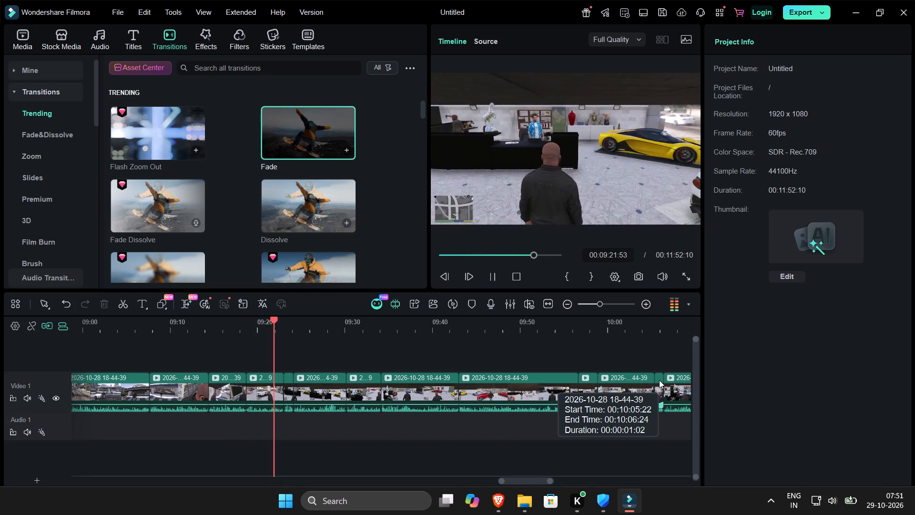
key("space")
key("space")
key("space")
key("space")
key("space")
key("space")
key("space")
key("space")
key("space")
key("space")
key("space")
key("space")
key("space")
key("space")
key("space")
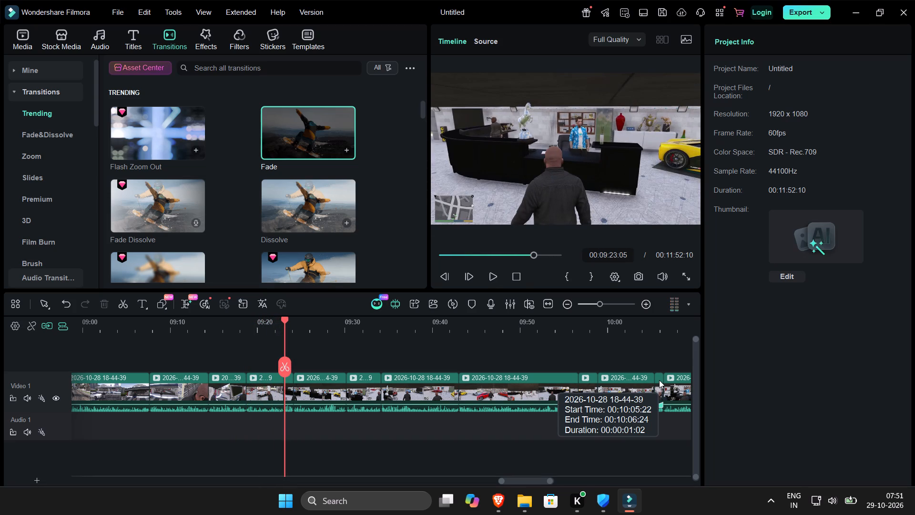
Review the car showroom footage from about 09:23 and pause at about 09:53.
key("space")
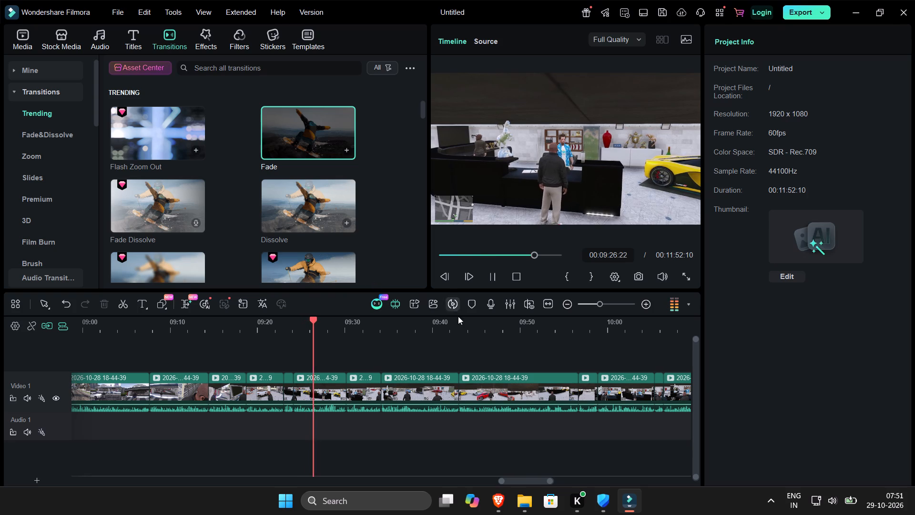
left_click(330, 382)
left_click(333, 354)
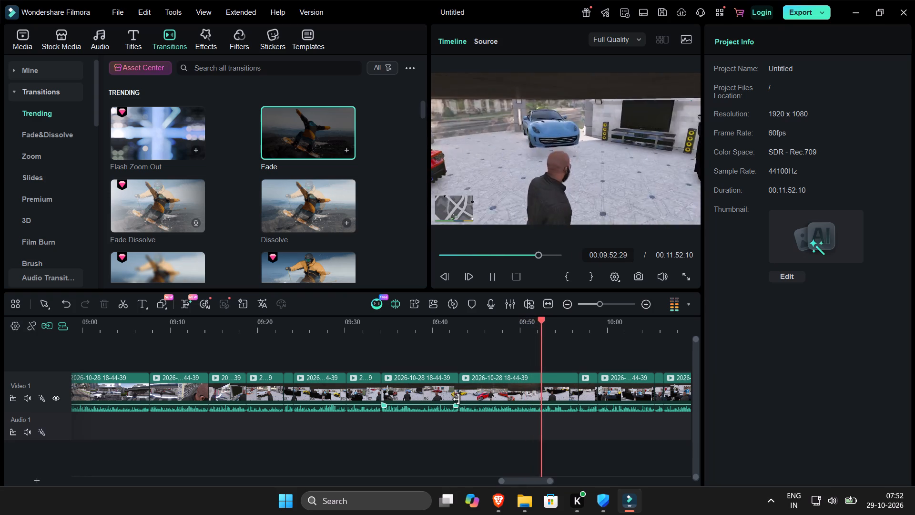
key("space")
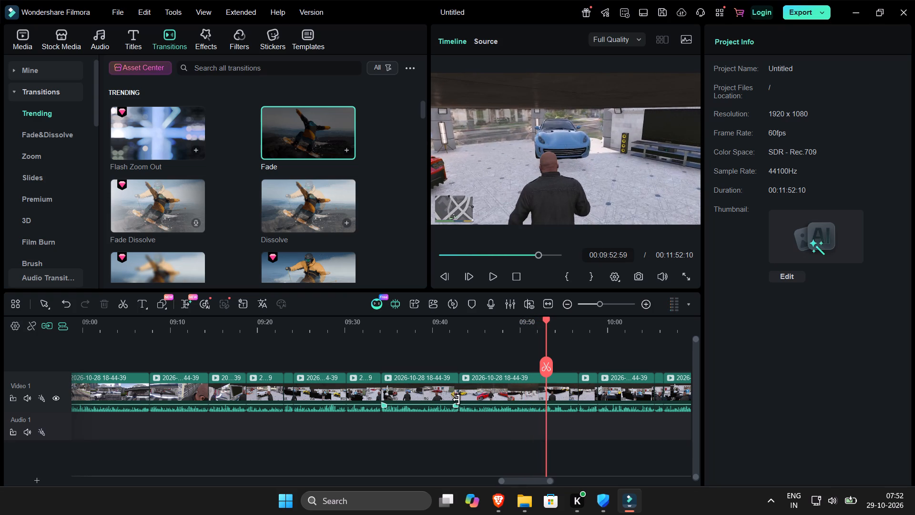